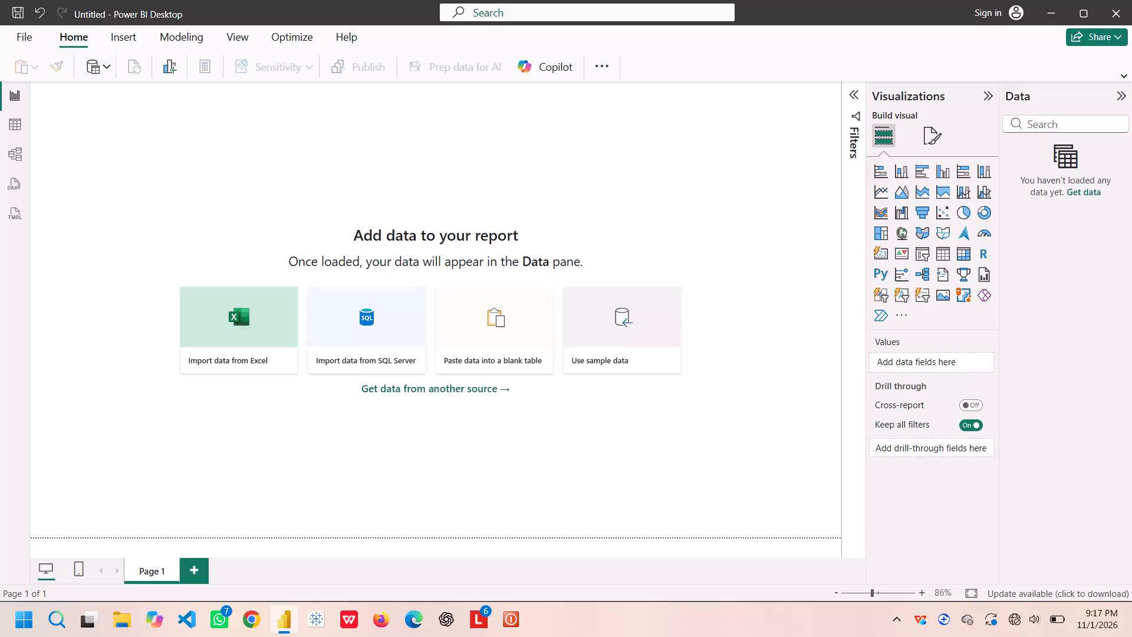
Close the untitled Power BI Desktop report without saving its changes.
left_click(1119, 0)
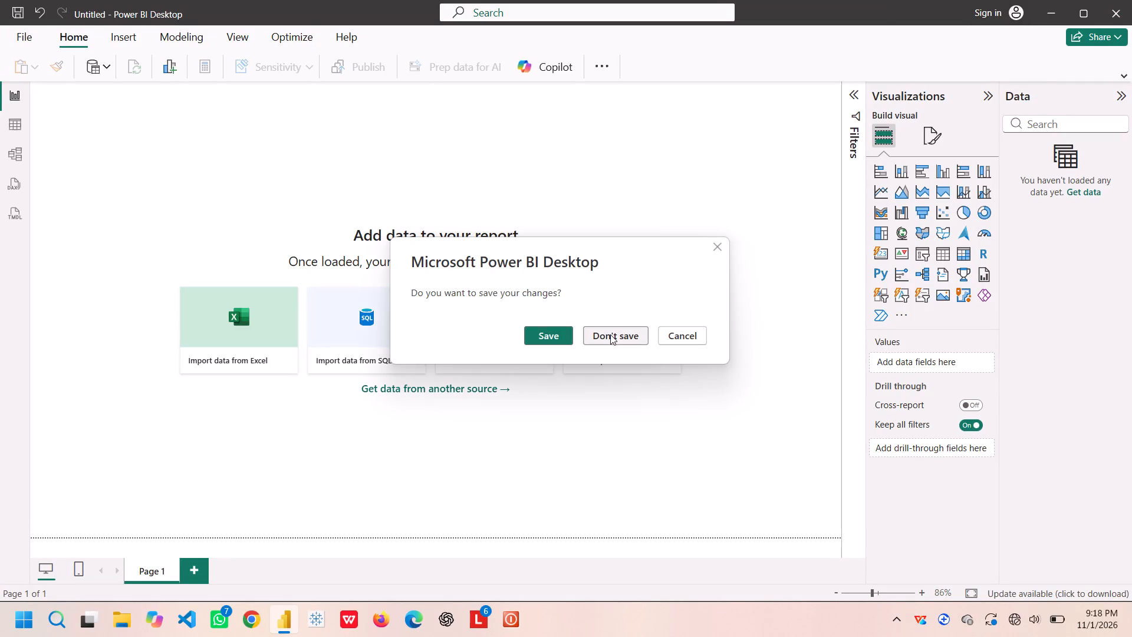
left_click(610, 334)
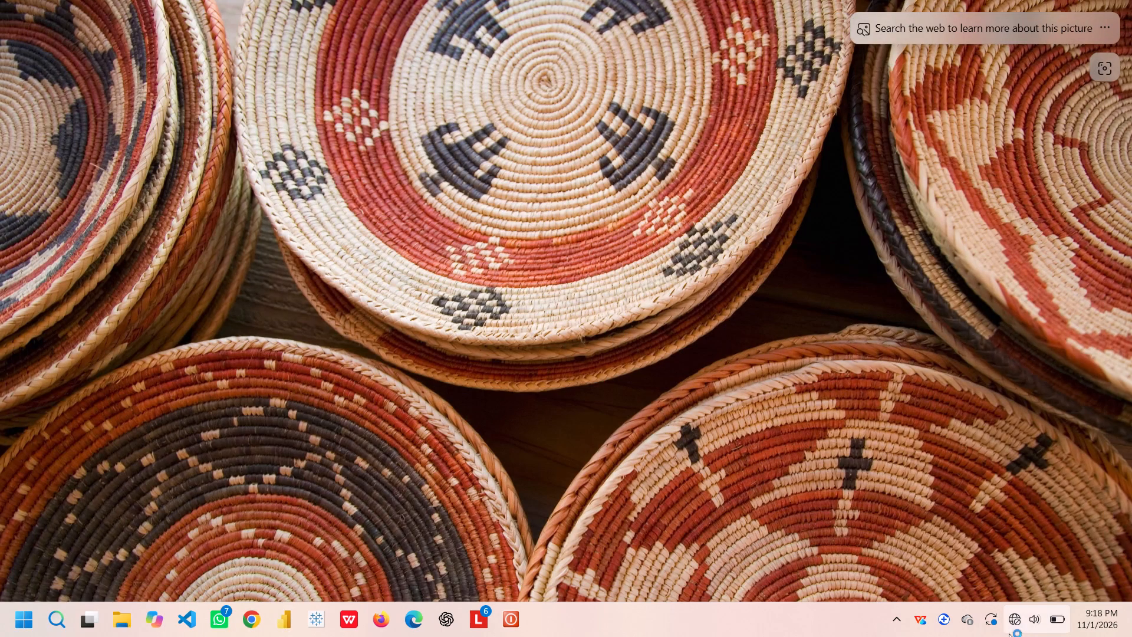
Show the hidden system tray icons on the Windows desktop.
left_click(896, 625)
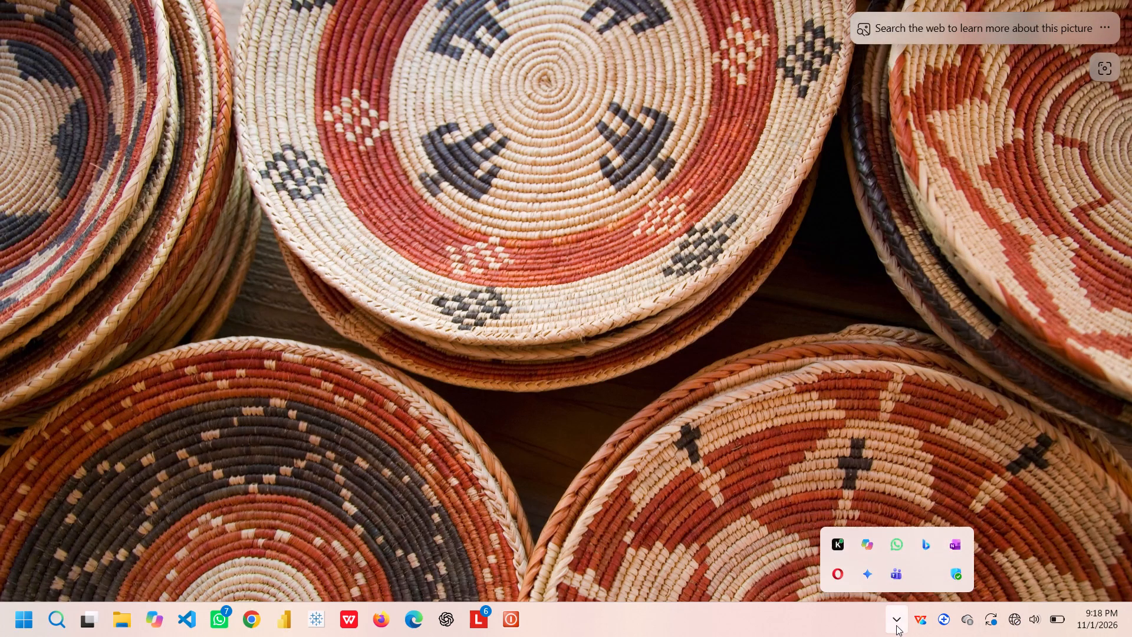
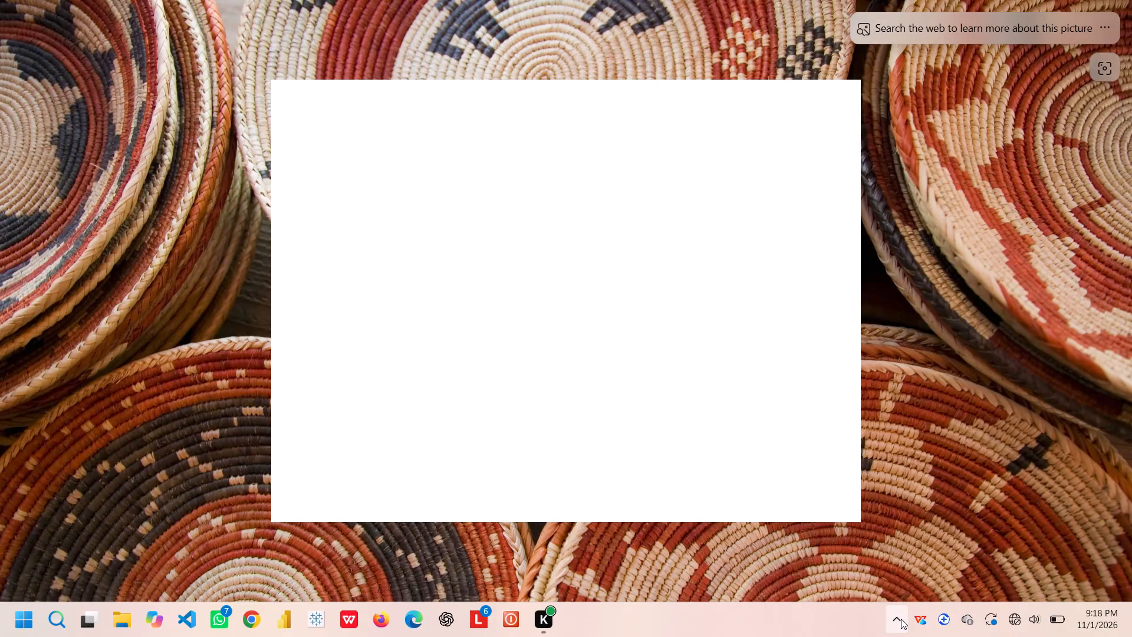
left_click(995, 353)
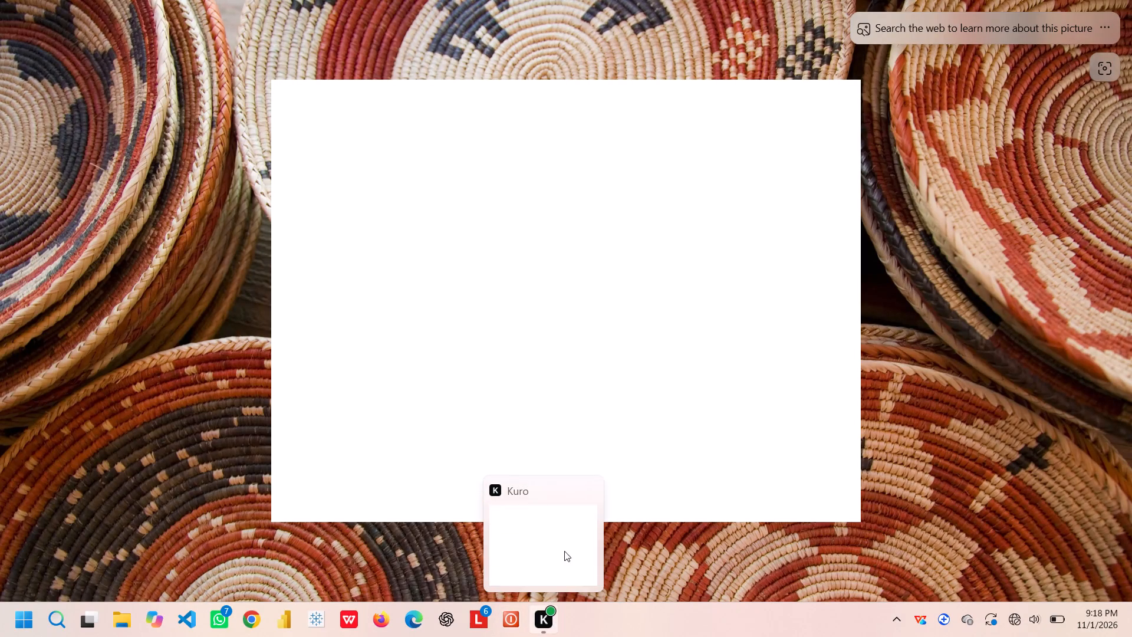
Close the blank Kuro window.
left_click(581, 492)
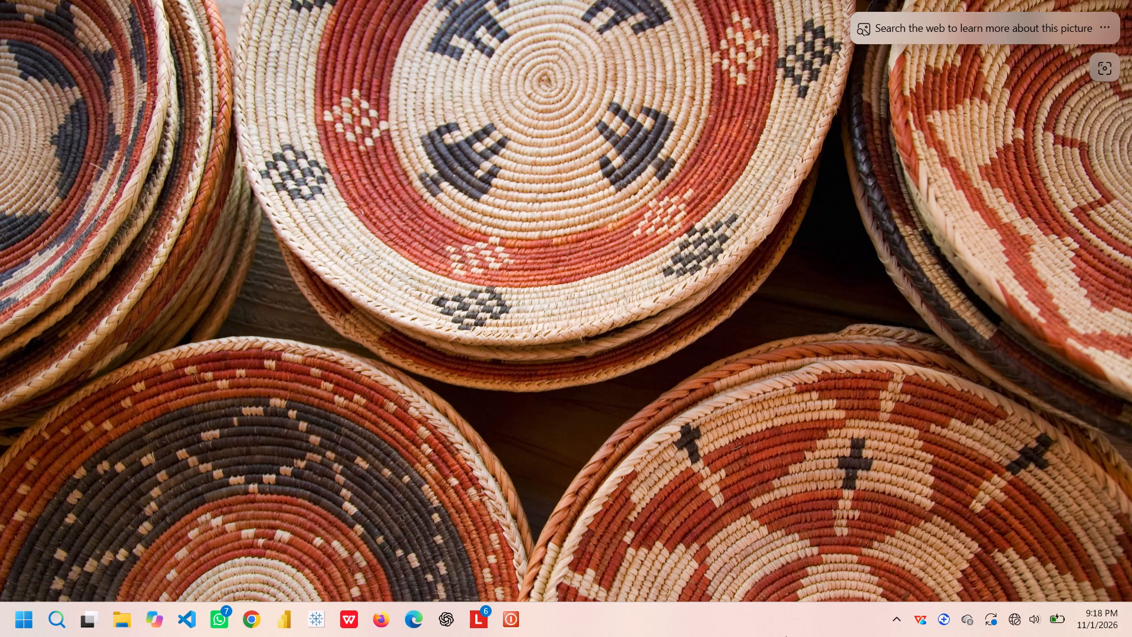
Check the Wi-Fi connection status in the list of available networks, and close the list.
left_click(1009, 619)
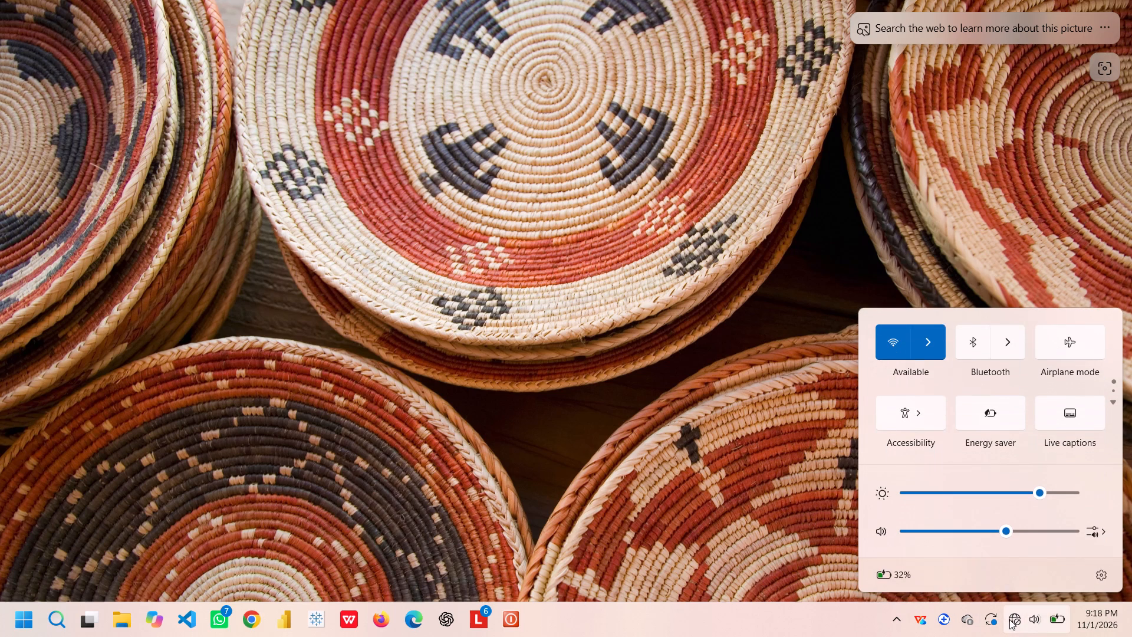
left_click(932, 355)
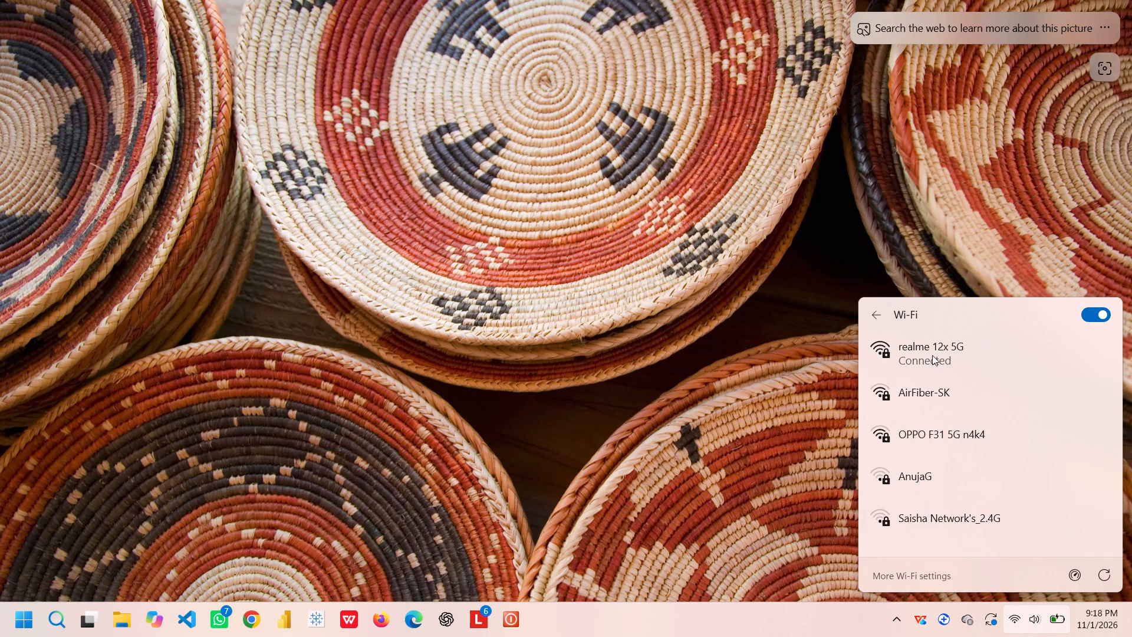
left_click(702, 395)
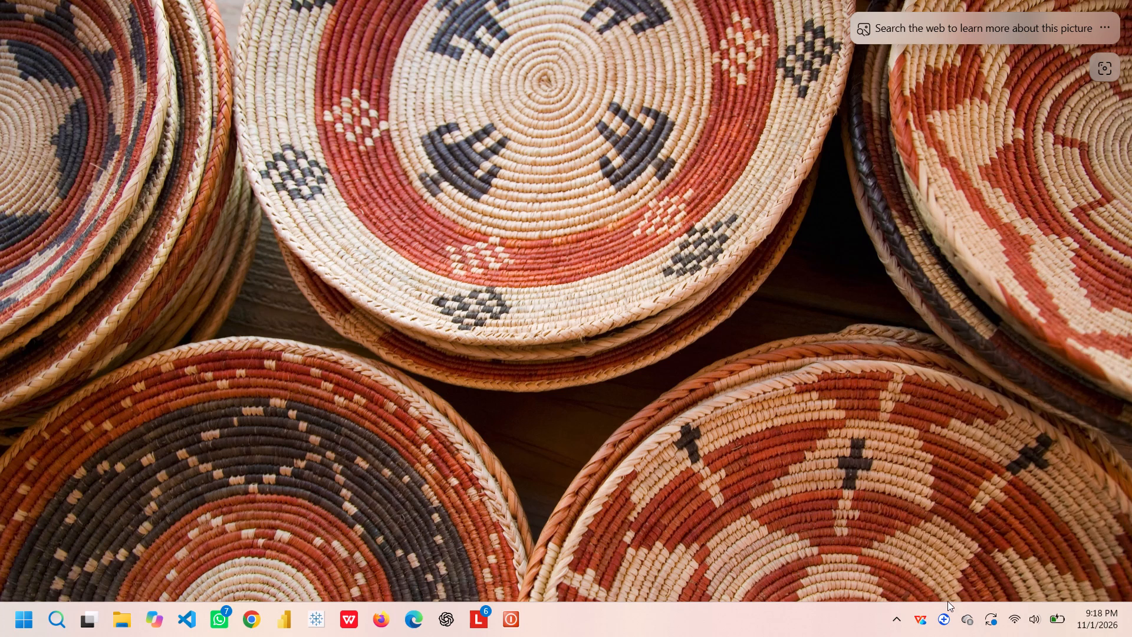
Show the hidden system tray icons on the Windows desktop.
left_click(900, 622)
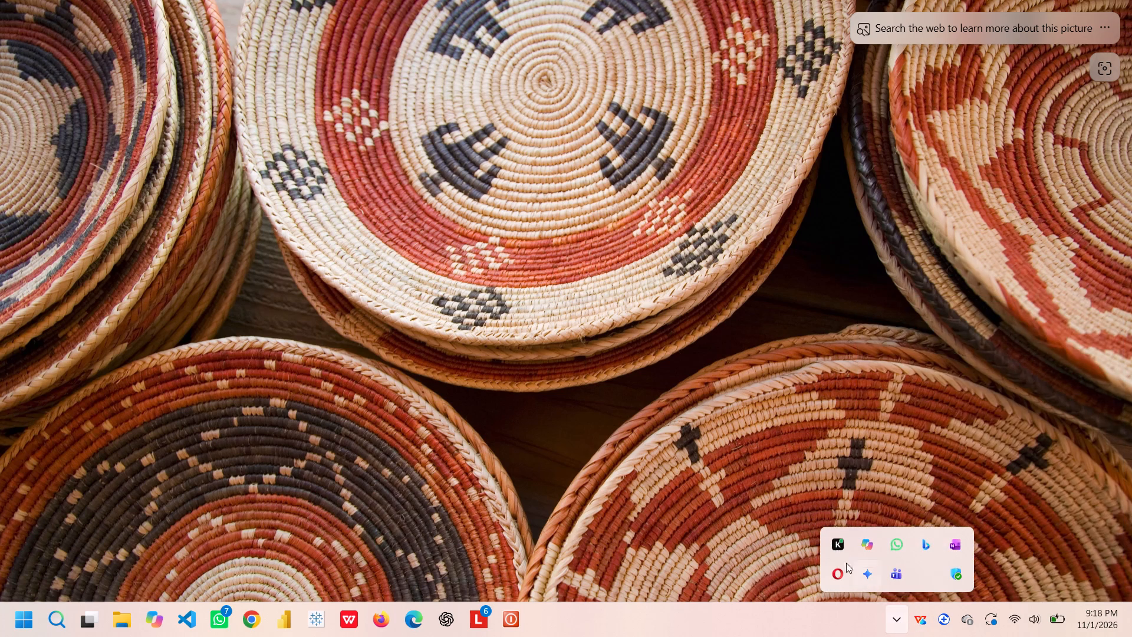
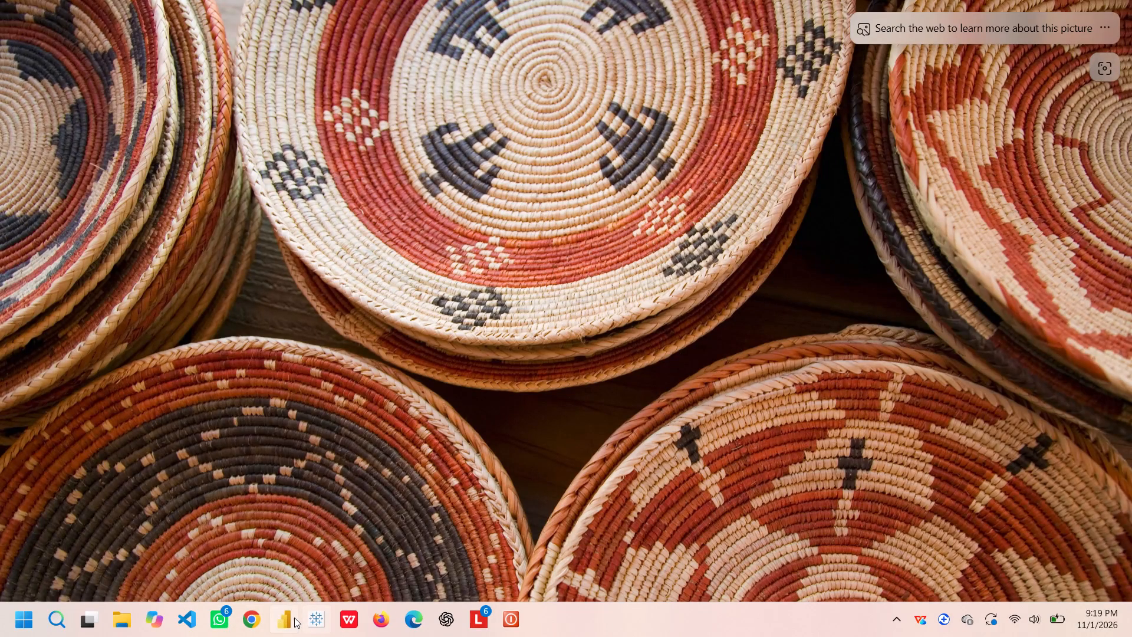
Launch Power BI Desktop from the Windows desktop.
left_click(294, 618)
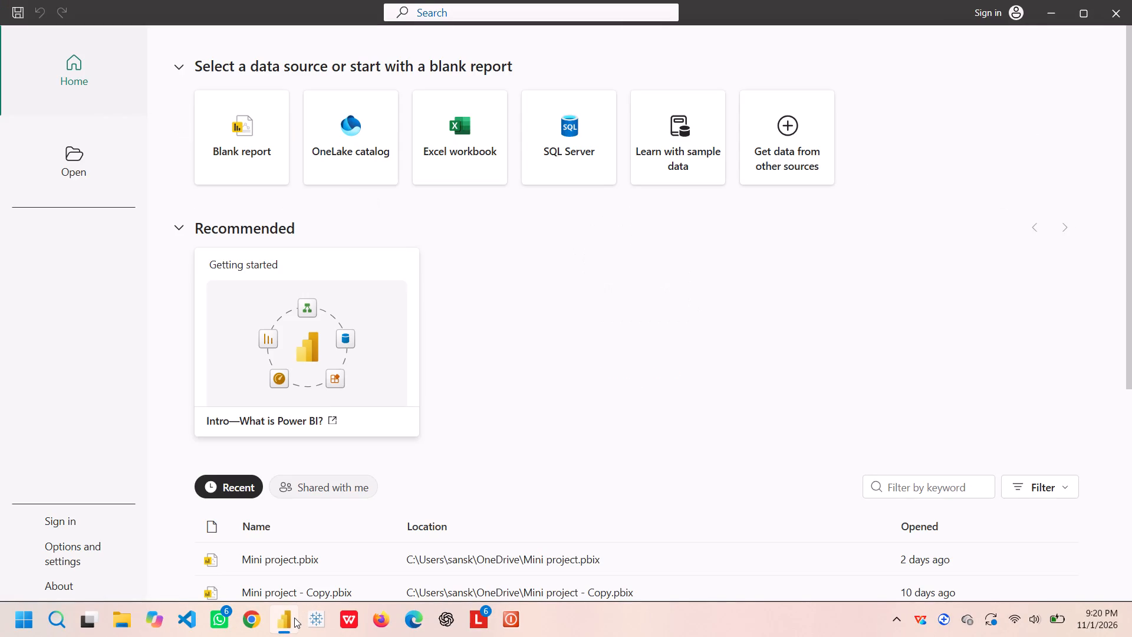
Create a blank report.
left_click(237, 153)
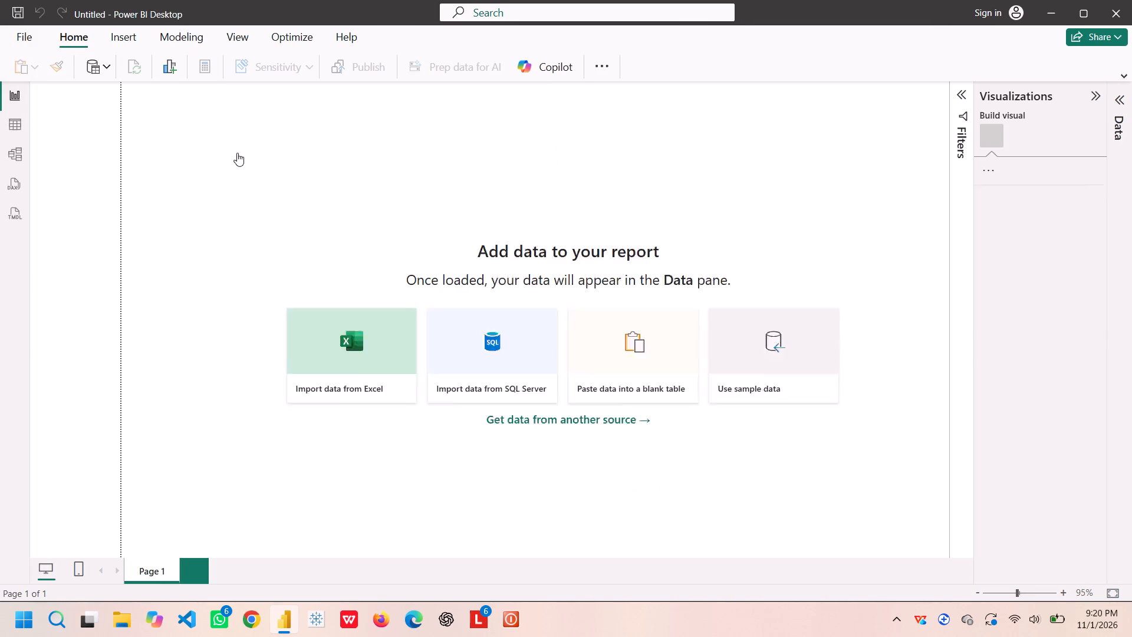
Load the Hospital ER_Data CSV file from the Downloads folder into the report.
left_click(104, 64)
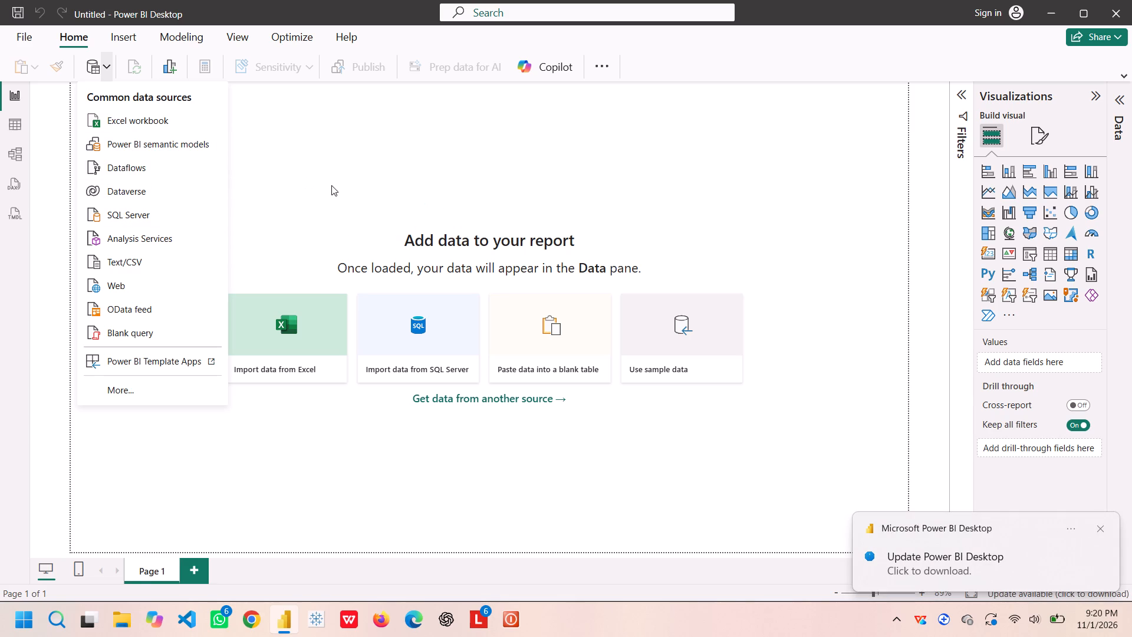
left_click(116, 264)
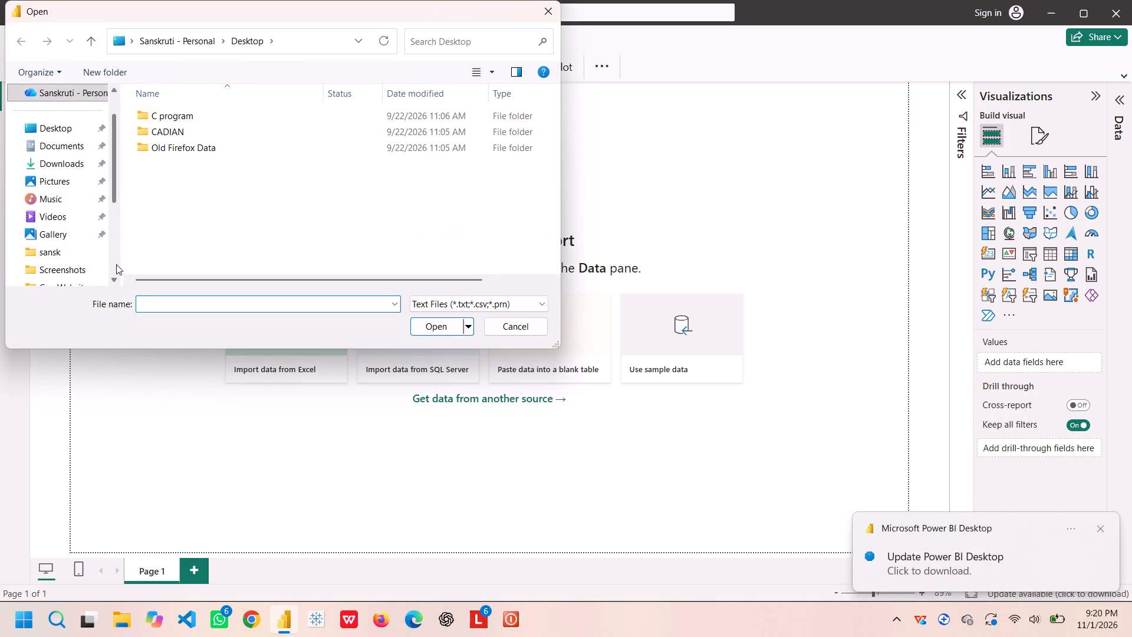
left_click(54, 150)
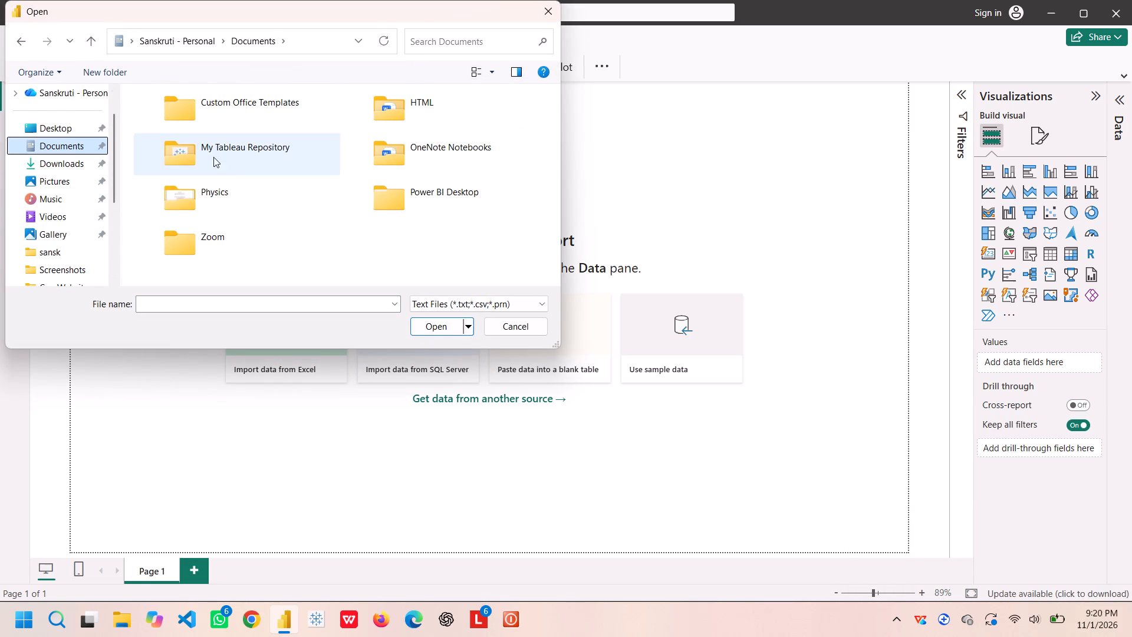
left_click(68, 124)
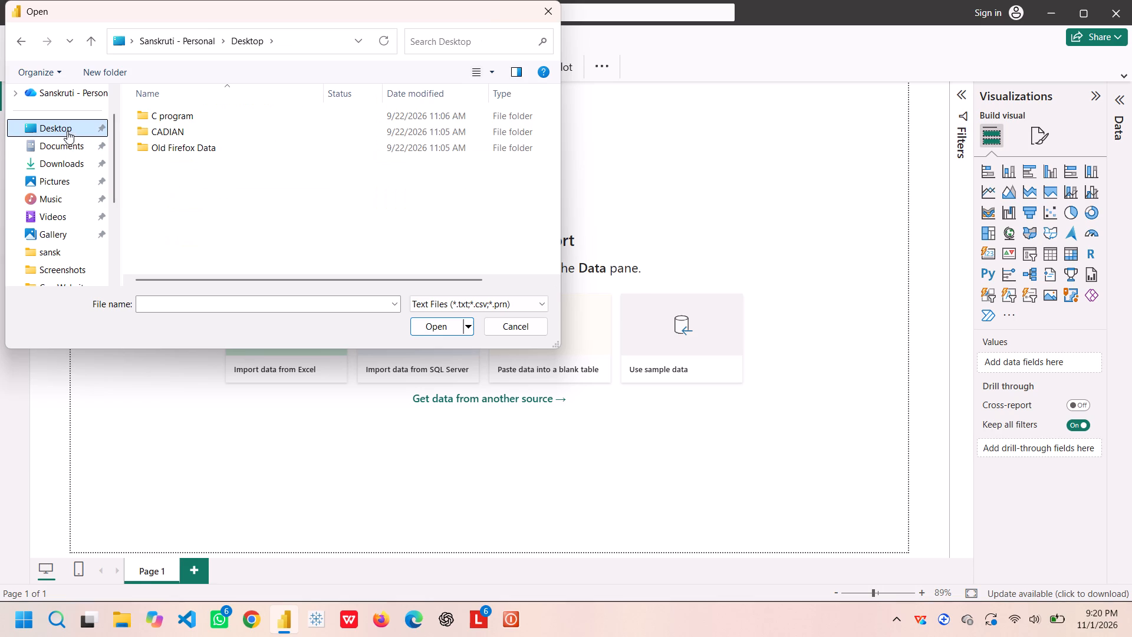
left_click(67, 139)
left_click(64, 164)
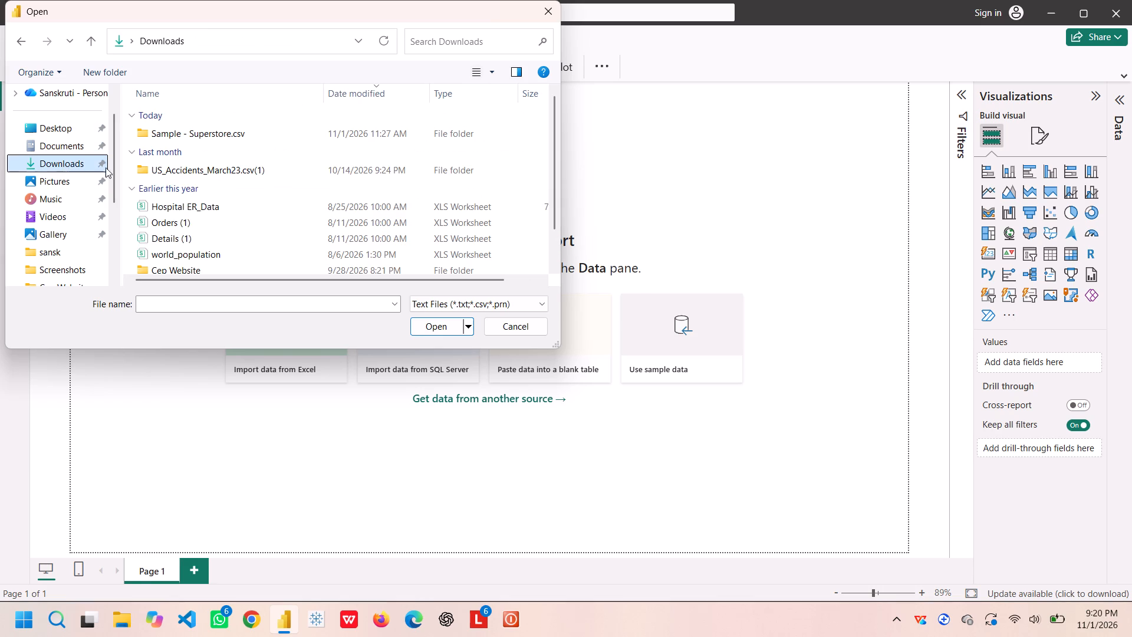
scroll(205, 199, "down", 1)
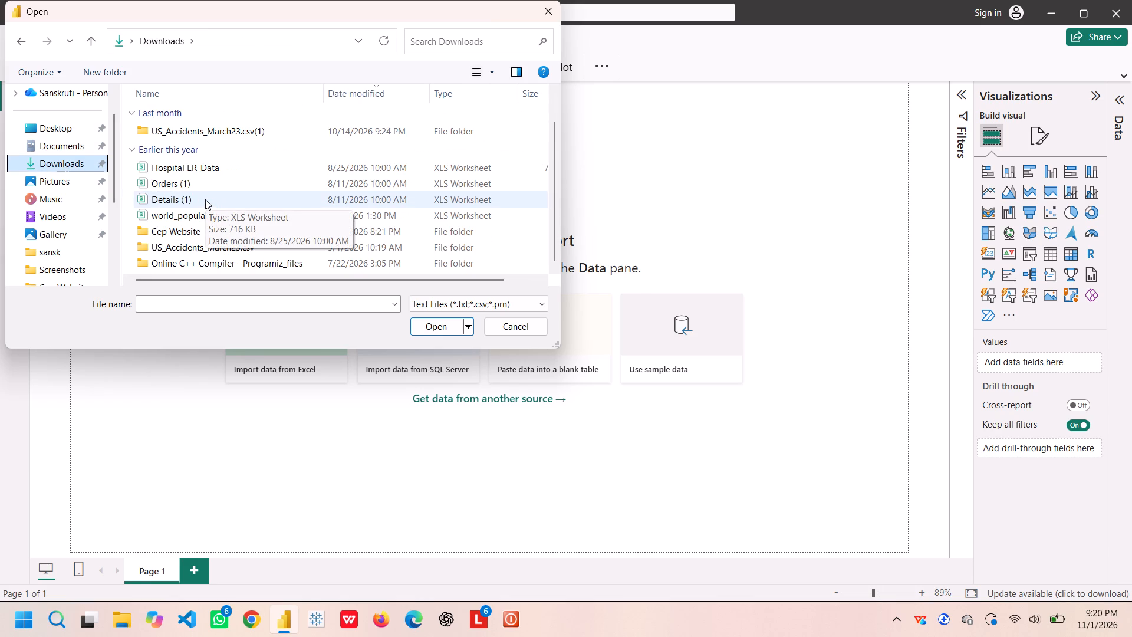
left_click(184, 168)
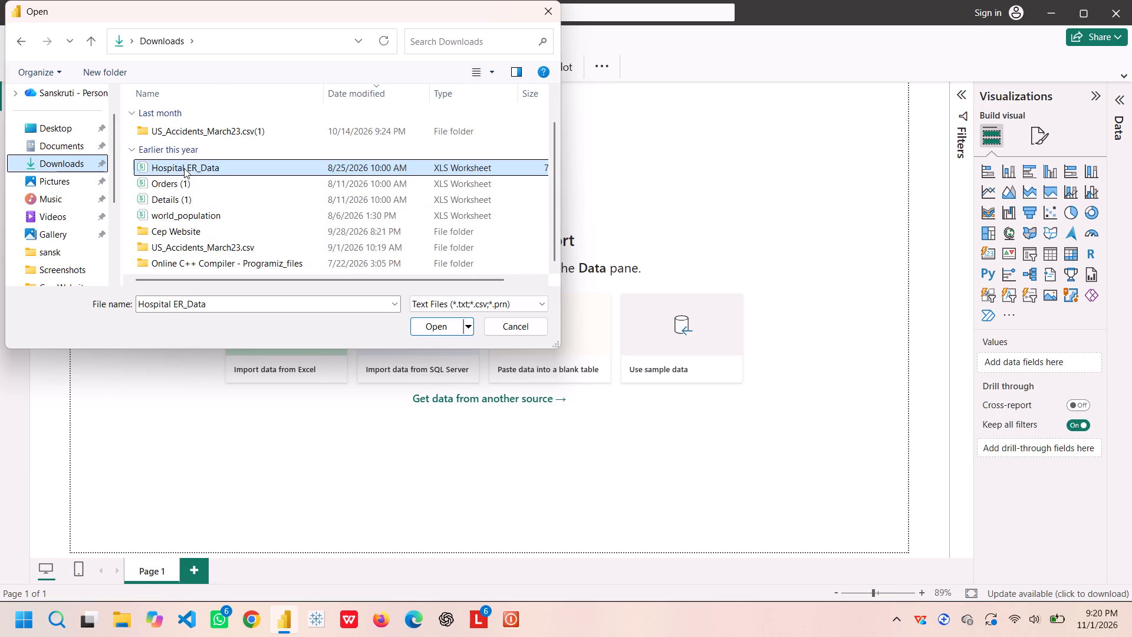
left_click(427, 330)
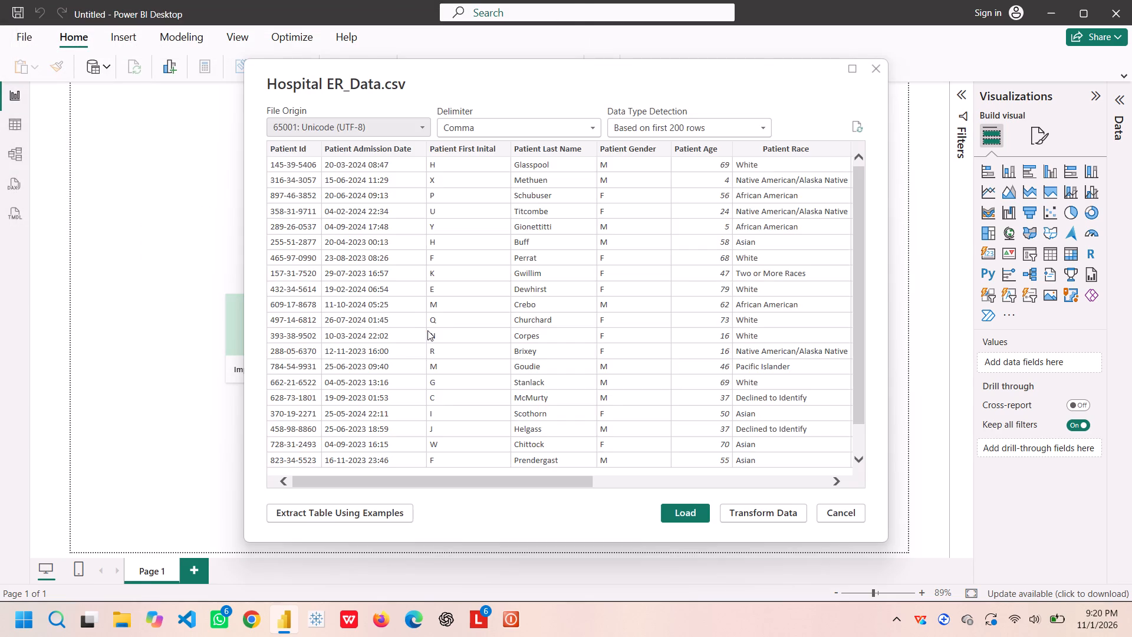
left_click(680, 516)
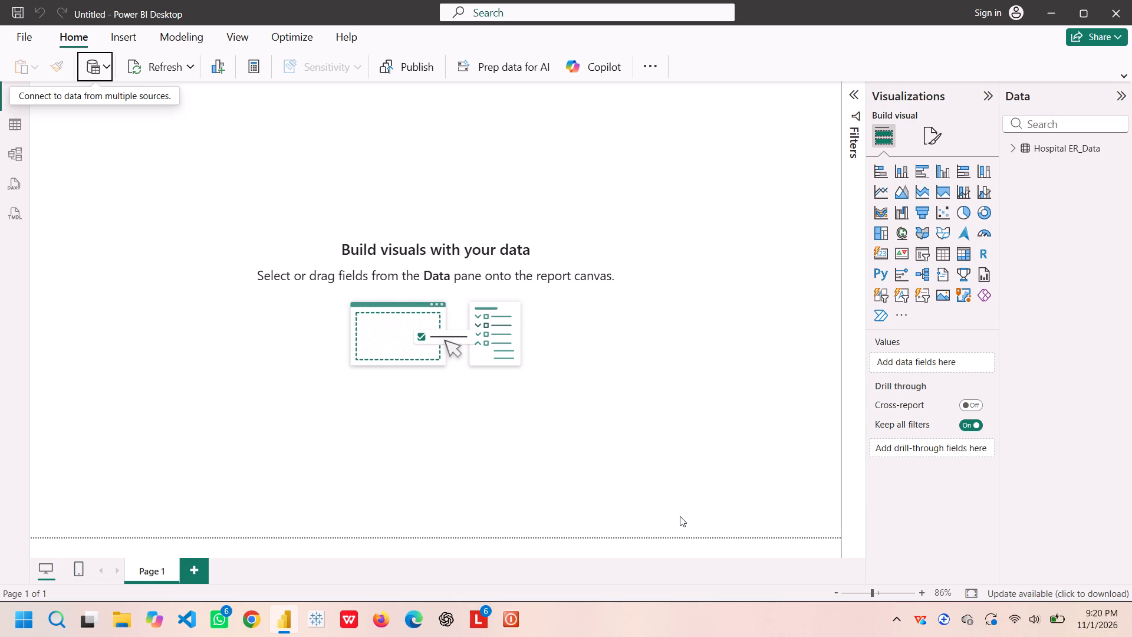
Expand the Hospital ER_Data table's field list and widen the Data pane enough to read the full field names.
left_click(917, 384)
left_click(1014, 154)
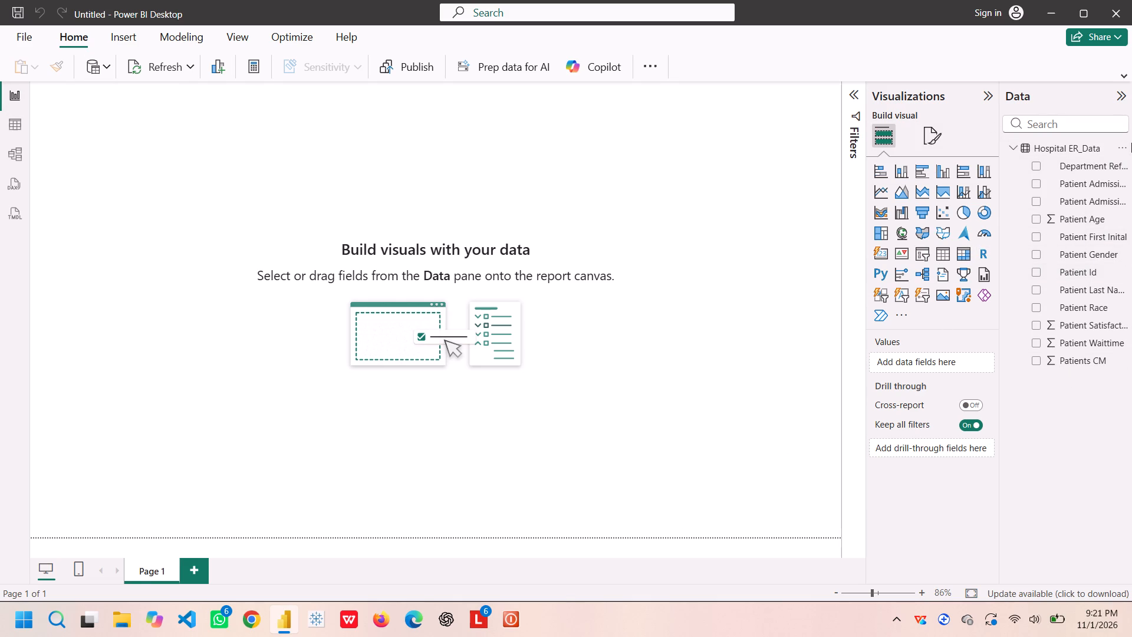
left_click_drag(1020, 163, 1128, 357)
left_click_drag(1128, 357, 1031, 170)
left_click_drag(999, 148, 859, 165)
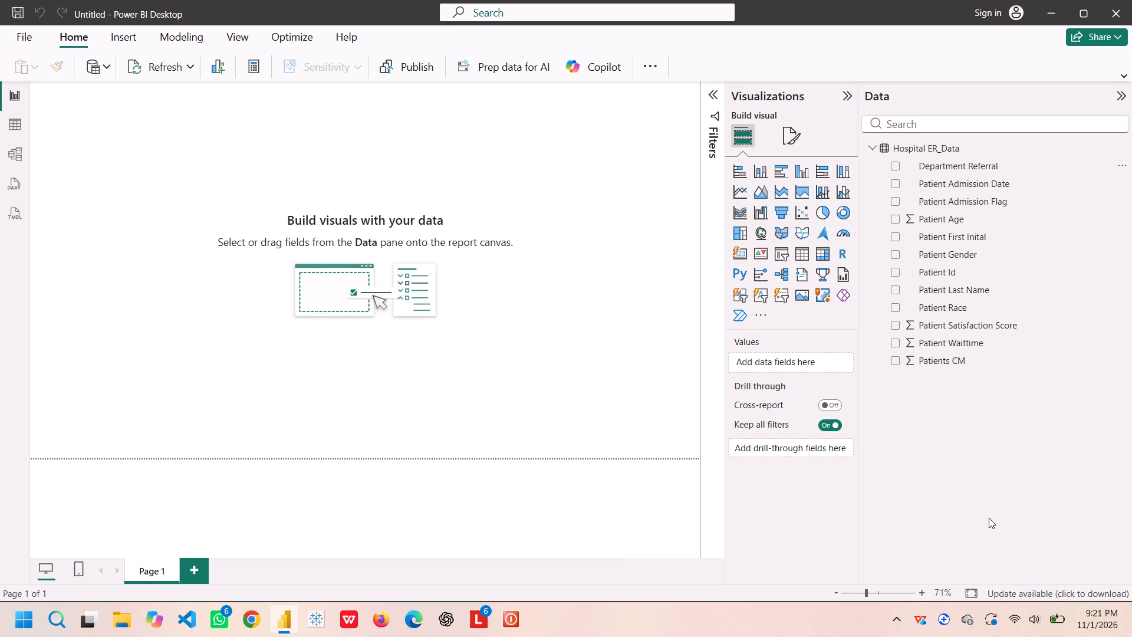
Capture a screenshot of the Hospital ER_Data field list with Snipping Tool, preview it and close the preview.
key("shift+super+s")
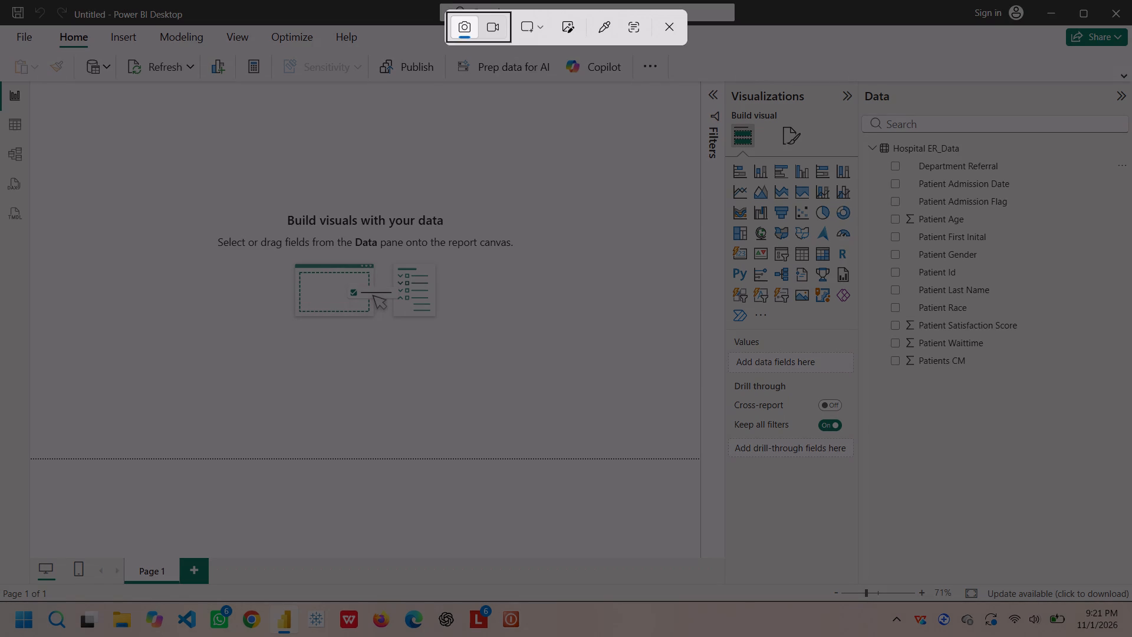
left_click_drag(864, 134, 1052, 433)
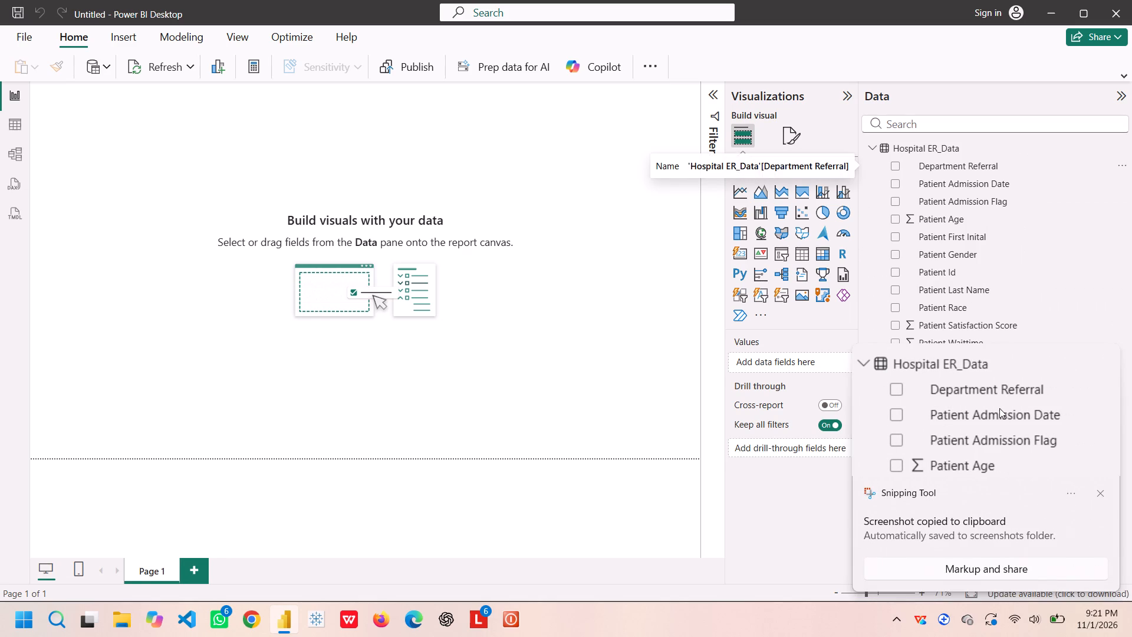
left_click(999, 408)
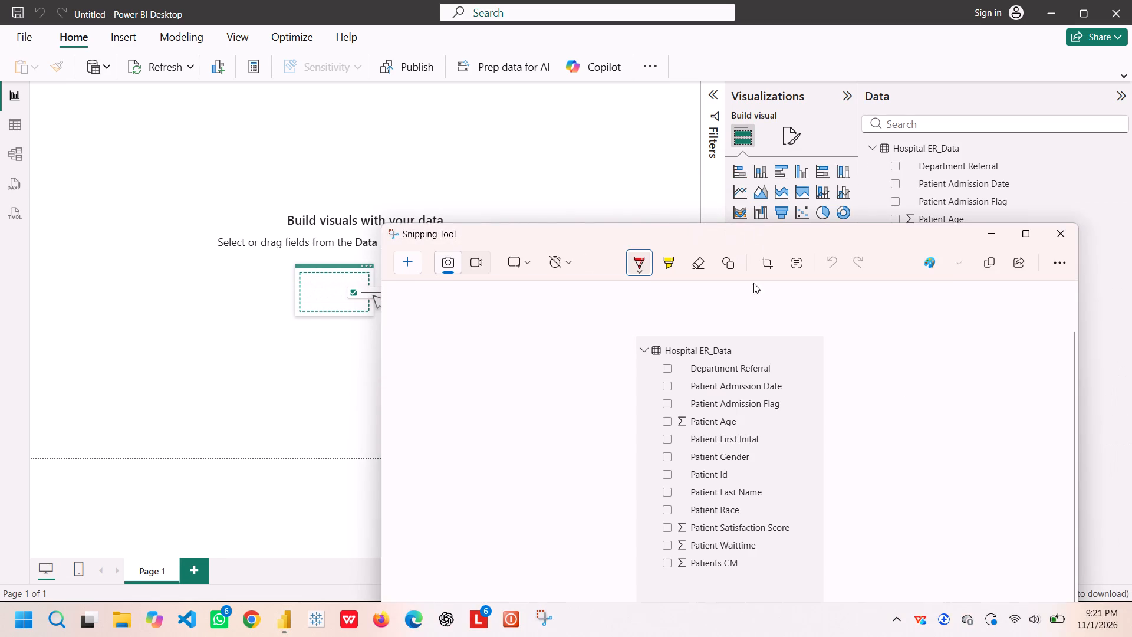
left_click(993, 263)
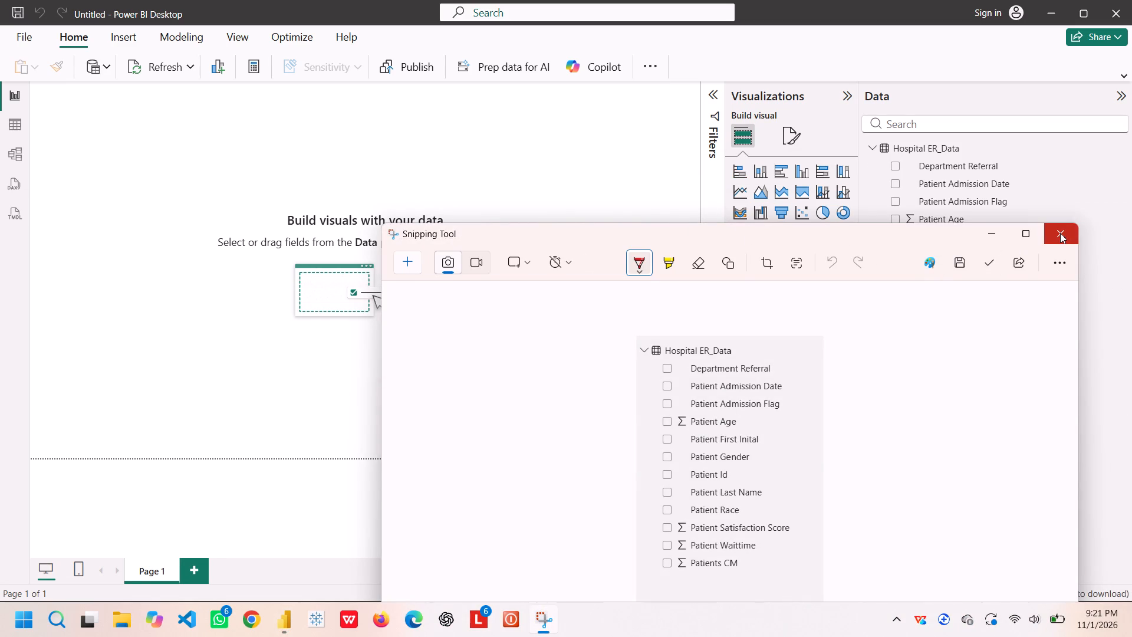
left_click(1061, 233)
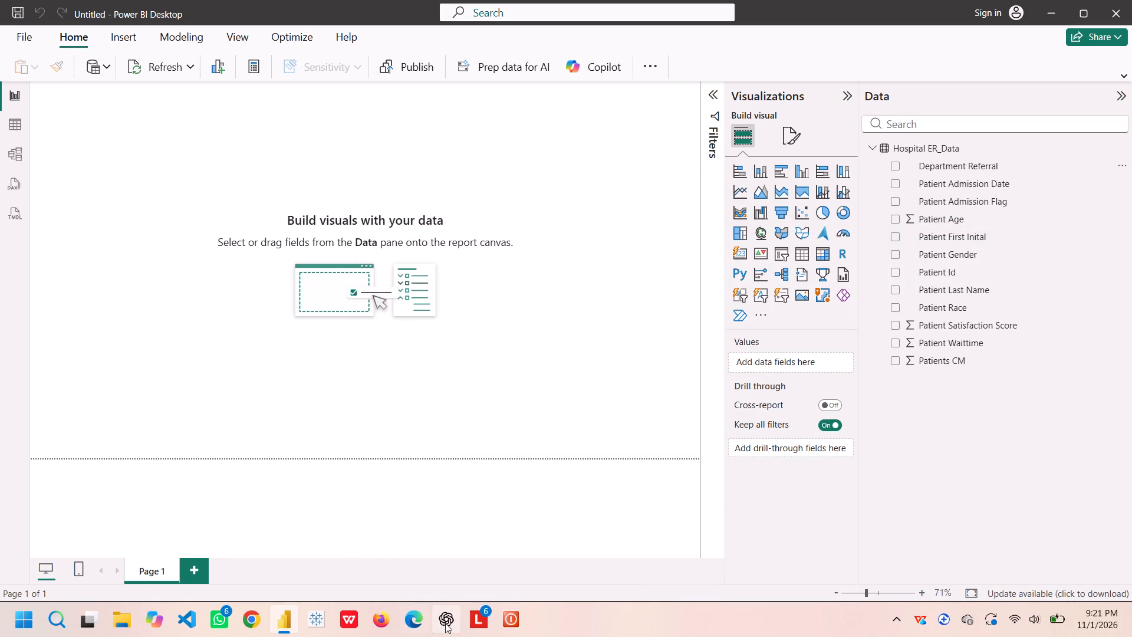
Switch to ChatGPT.
left_click(448, 617)
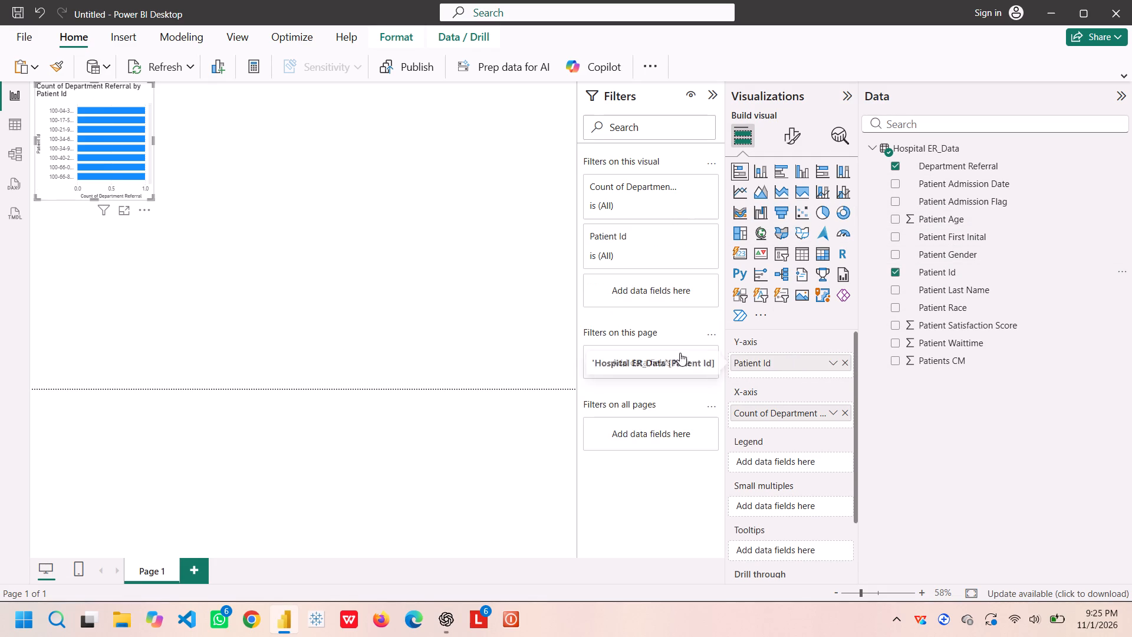
Enlarge the bar chart on the canvas by extending its lower-right corner outward.
left_click_drag(154, 197, 213, 235)
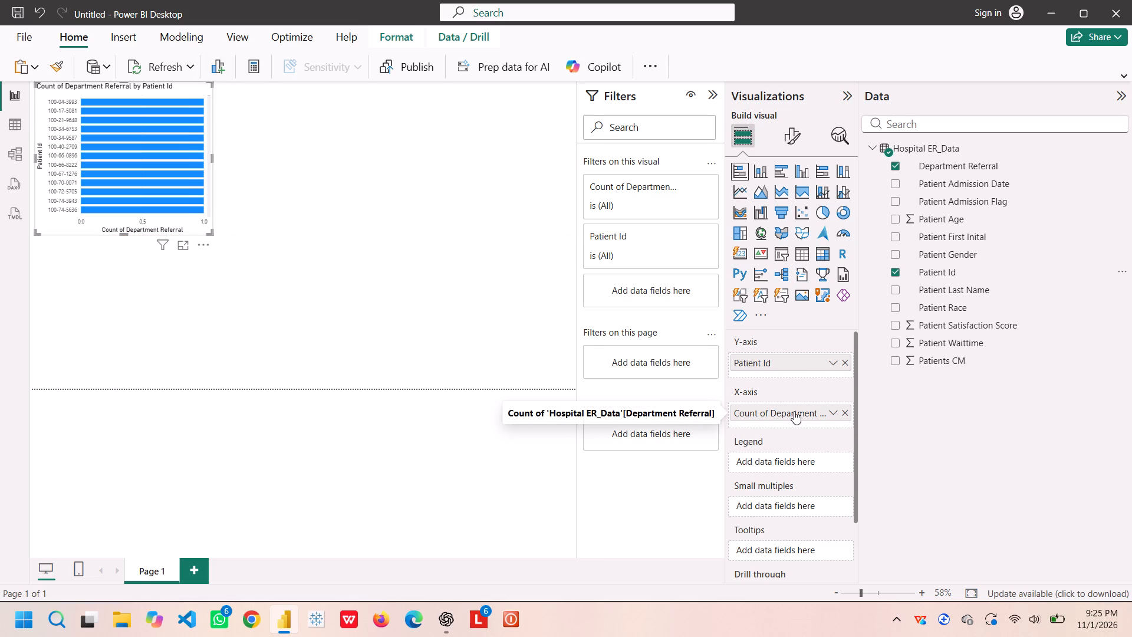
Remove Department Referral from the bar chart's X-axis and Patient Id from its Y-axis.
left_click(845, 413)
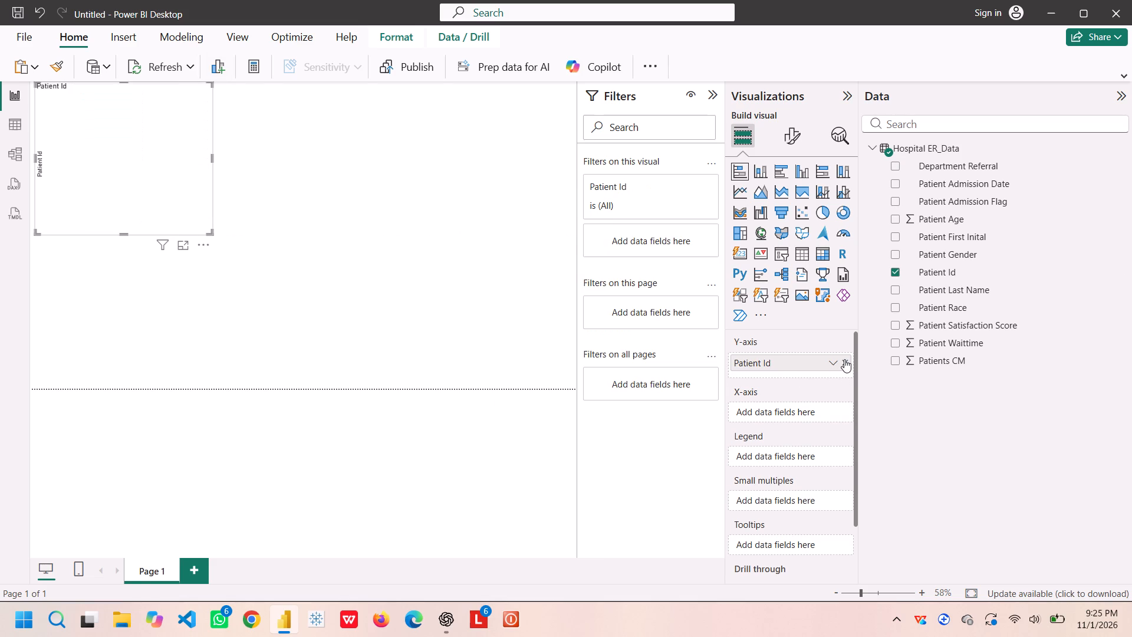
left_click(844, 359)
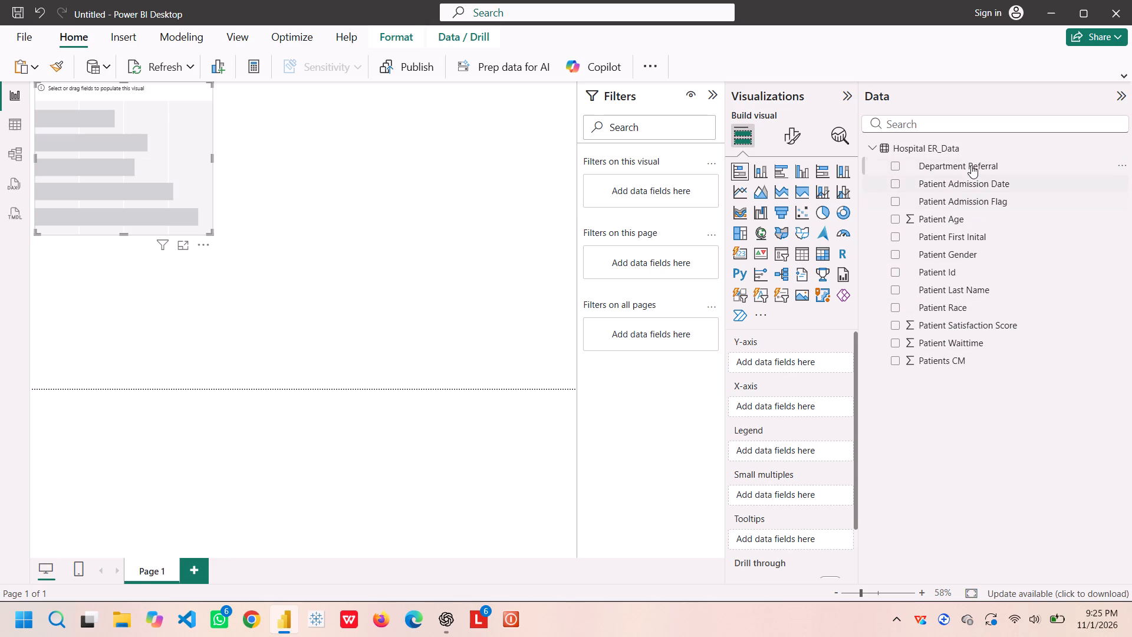
Assign Department Referral to the bar chart's Y-axis and the count of Patient Id to its X-axis.
left_click_drag(971, 160, 794, 354)
left_click_drag(794, 354, 794, 356)
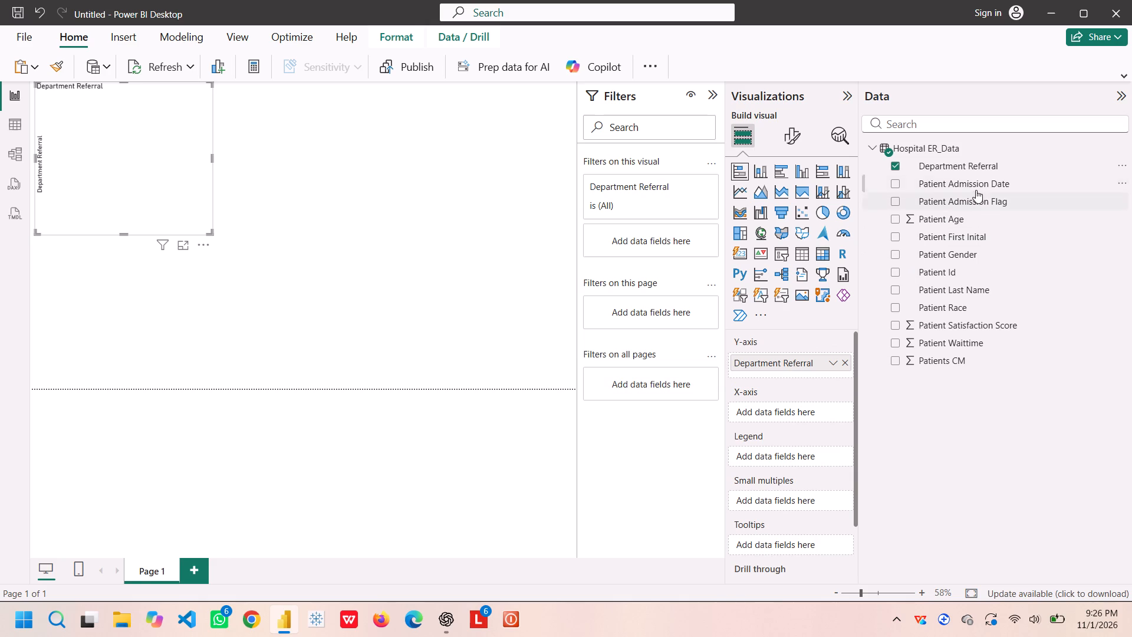
left_click_drag(964, 270, 926, 304)
left_click_drag(926, 304, 794, 405)
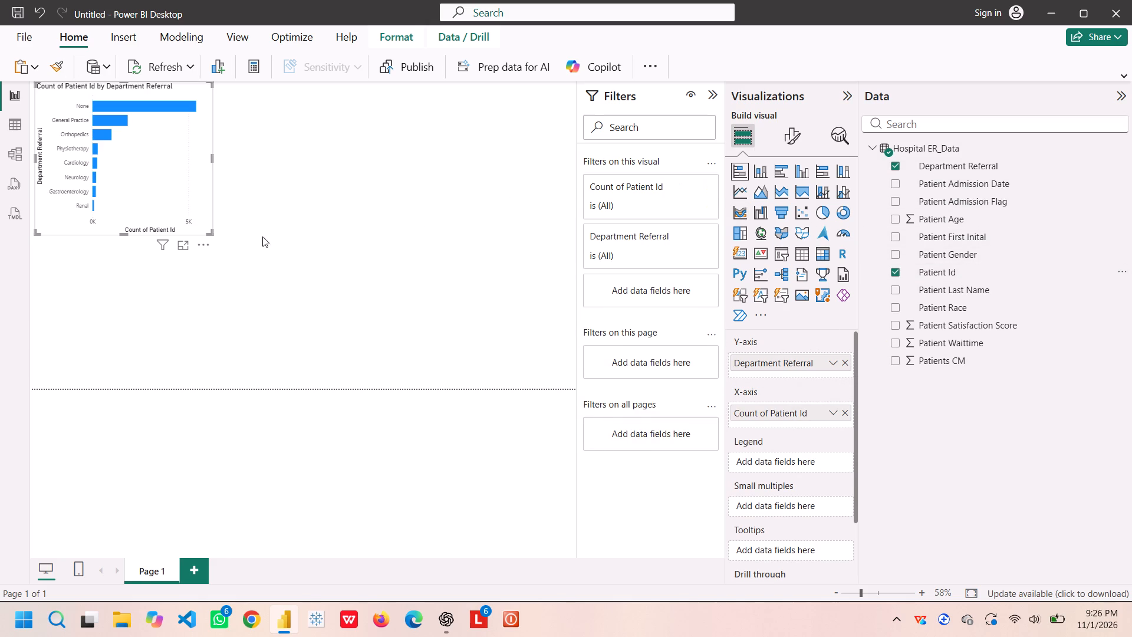
Sort the department bar chart in ascending order by Count of Patient Id.
left_click(203, 244)
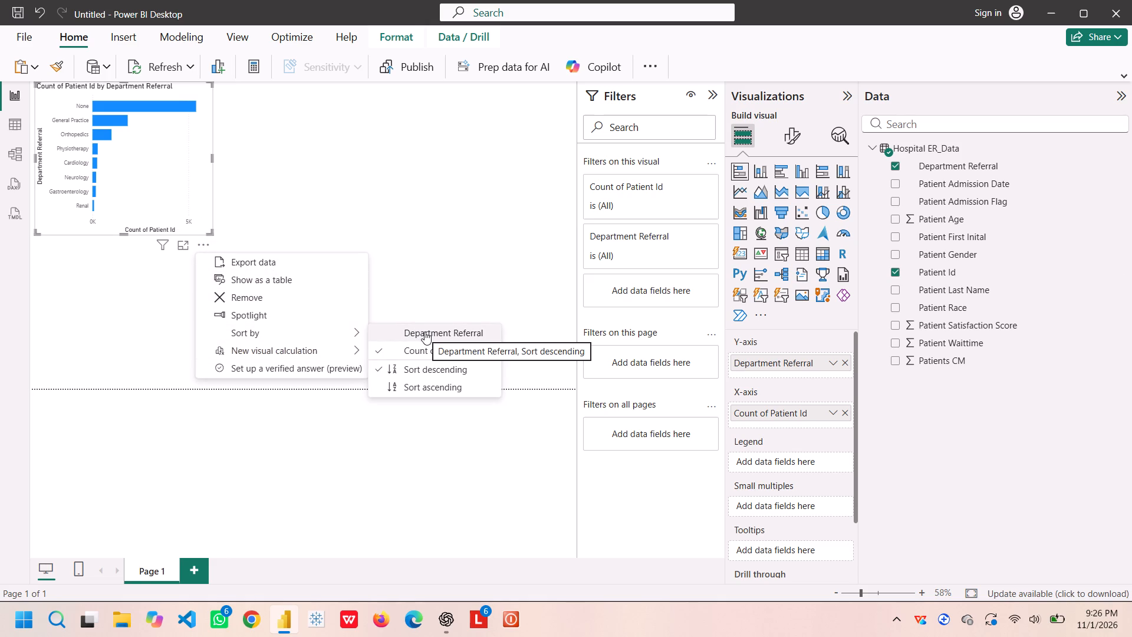
left_click(417, 380)
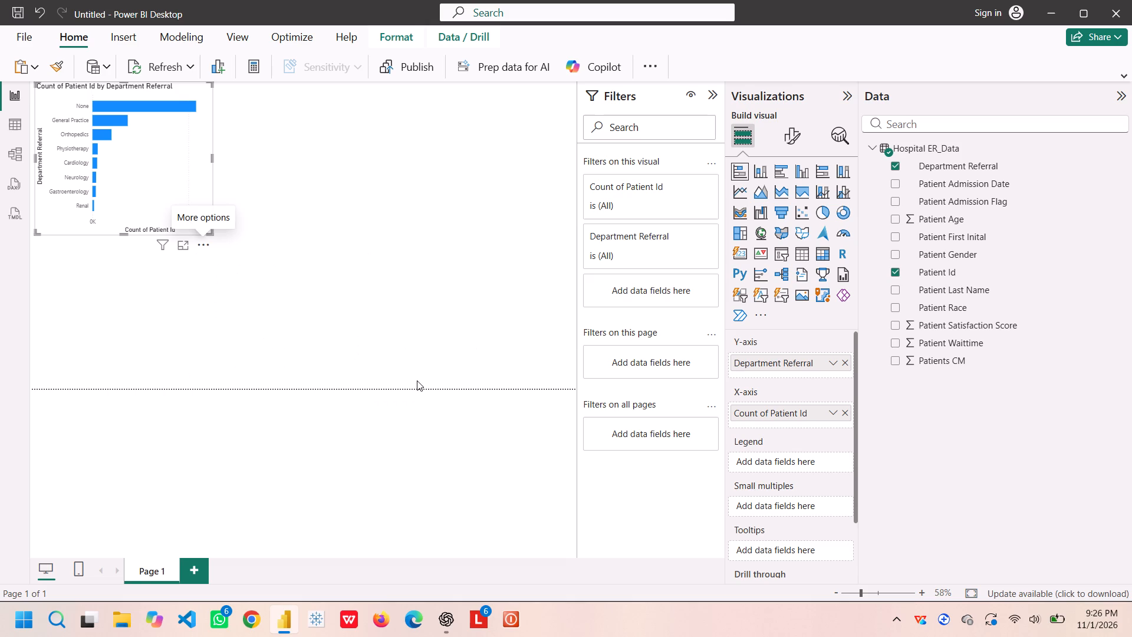
Sort the department bar chart in descending order by Count of Patient Id.
left_click(207, 247)
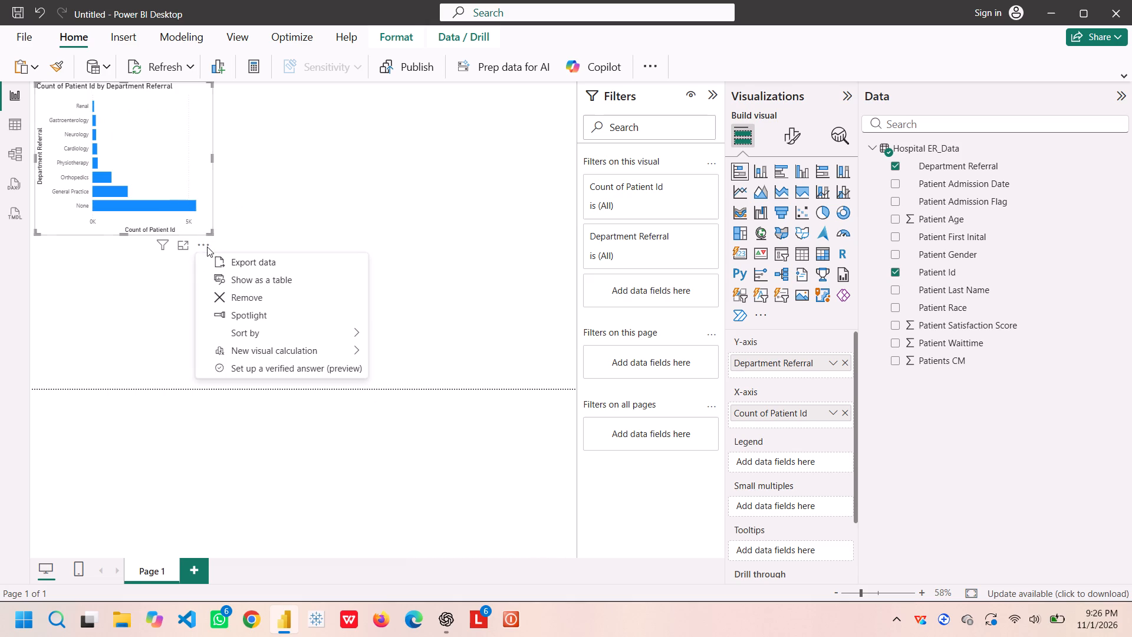
left_click(318, 326)
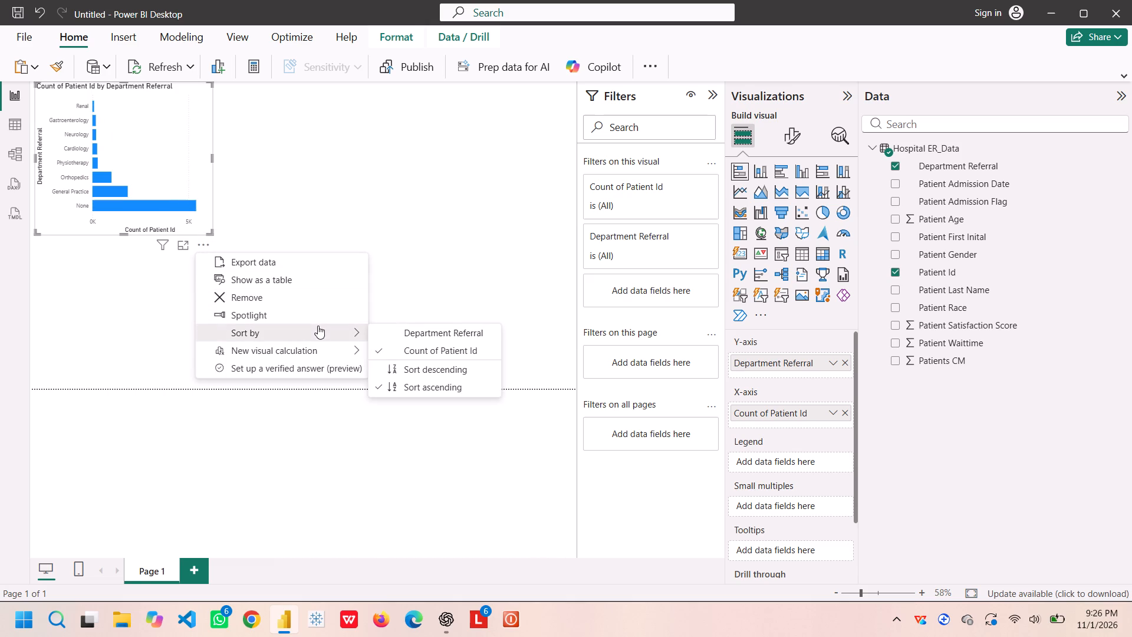
left_click(402, 368)
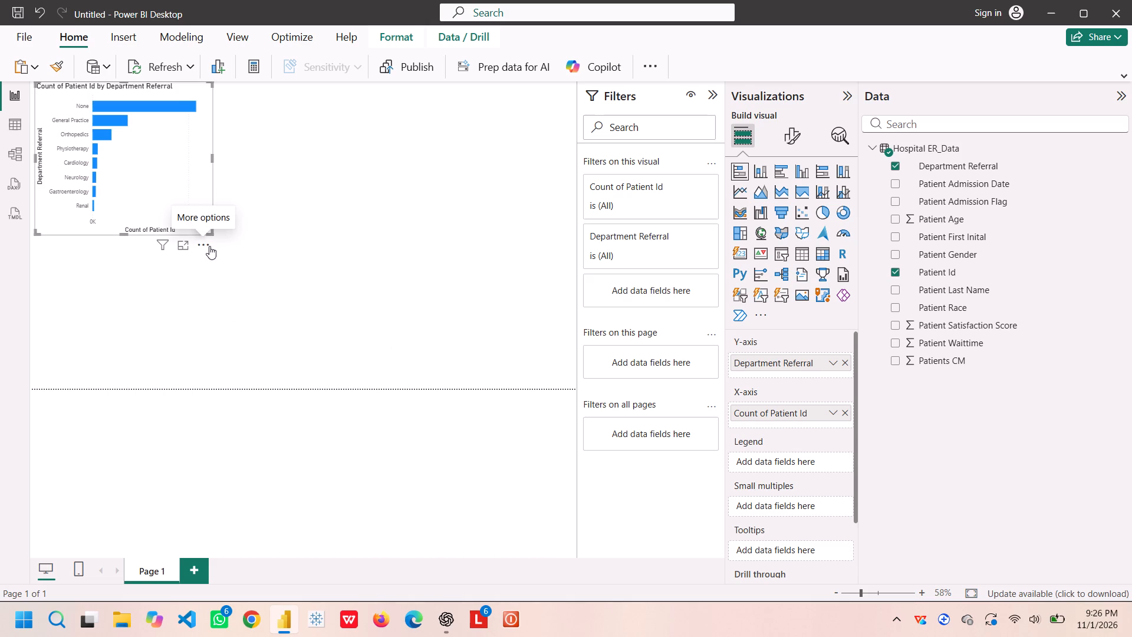
Enlarge the department bar chart slightly and move it lower on the report page, leaving space above it.
left_click_drag(210, 232, 217, 245)
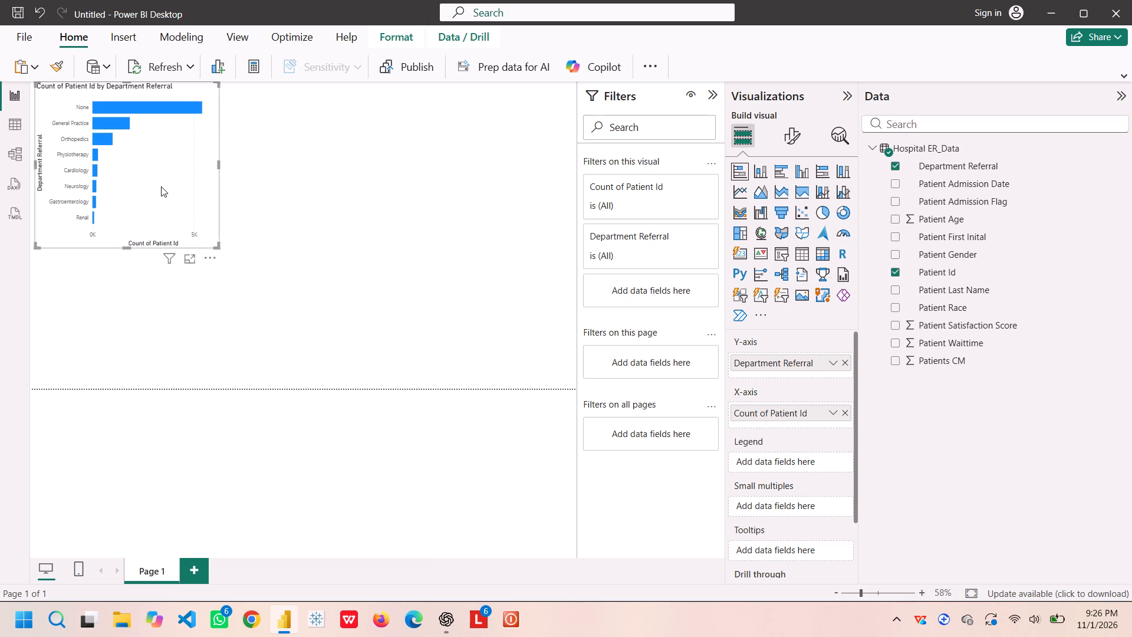
left_click_drag(161, 186, 146, 238)
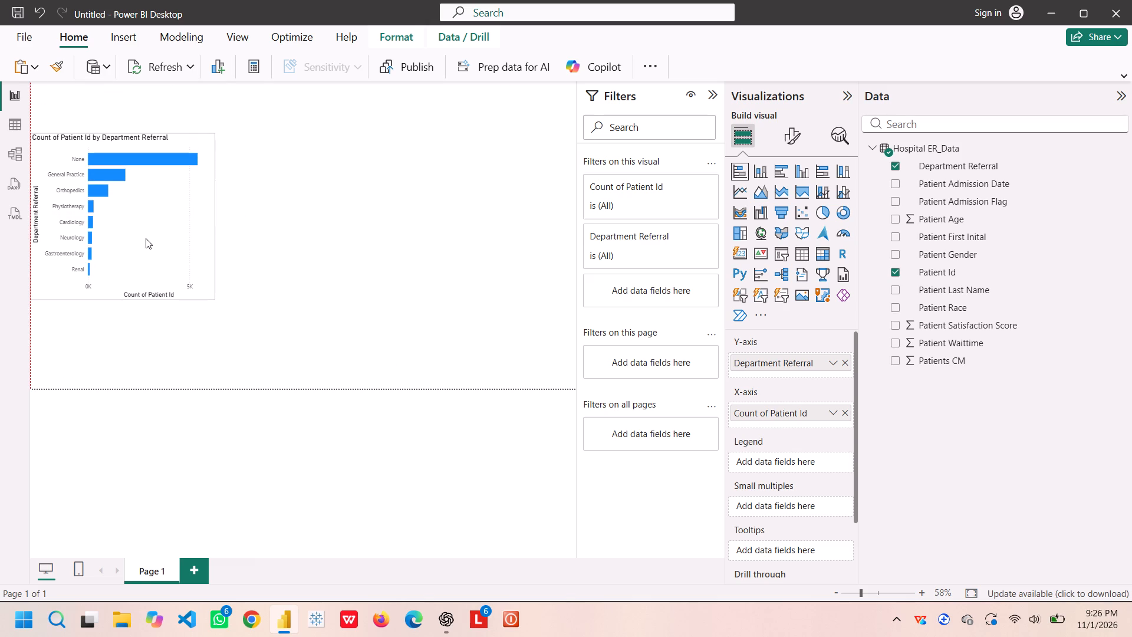
left_click_drag(146, 238, 145, 238)
left_click(338, 430)
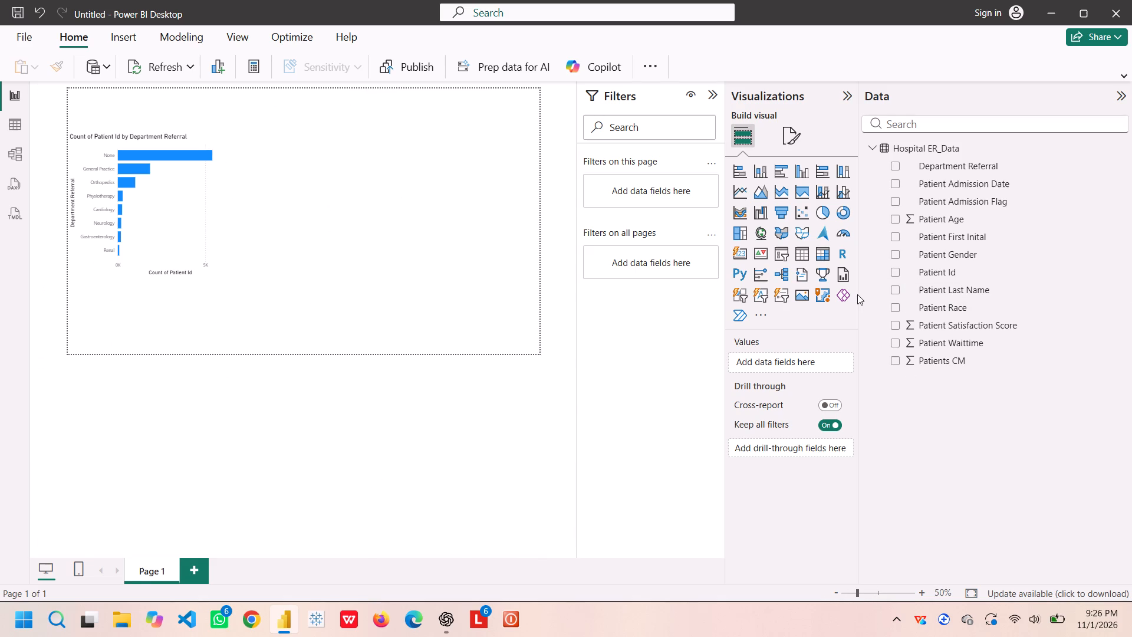
Narrow the Data pane to give the report canvas more width.
left_click_drag(857, 294, 859, 287)
left_click_drag(859, 287, 953, 258)
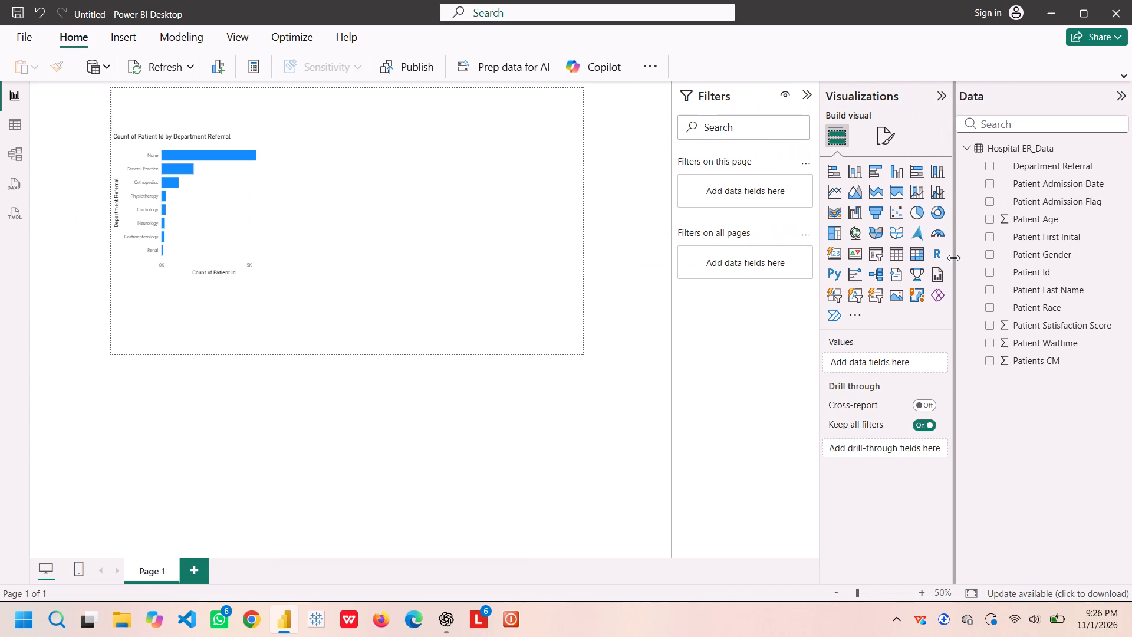
left_click_drag(953, 258, 954, 258)
left_click(324, 278)
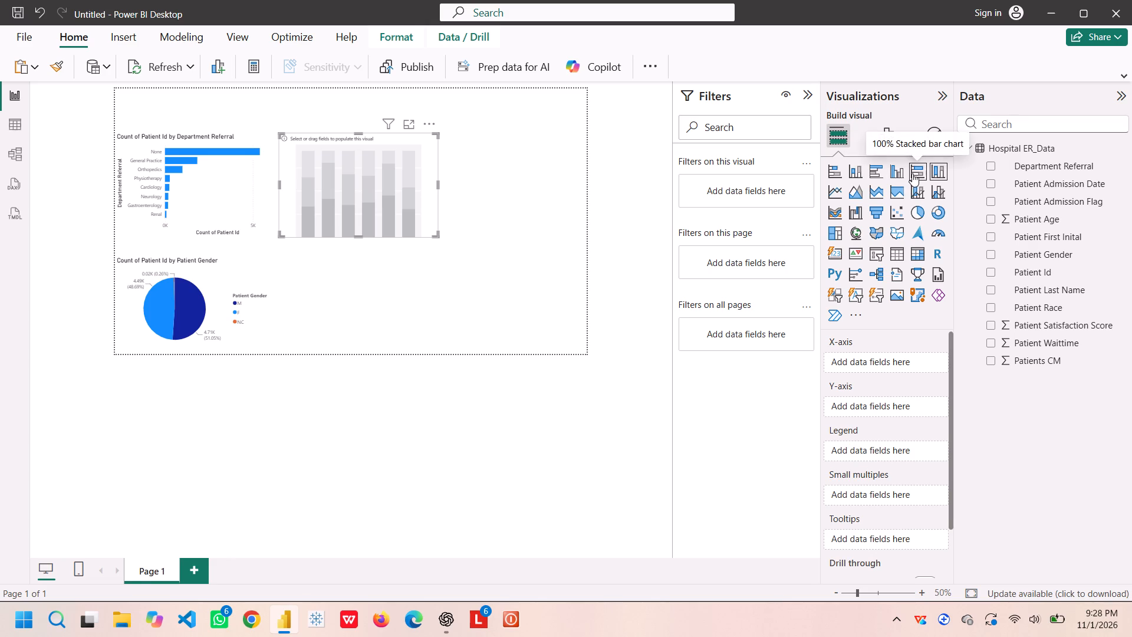
left_click(859, 174)
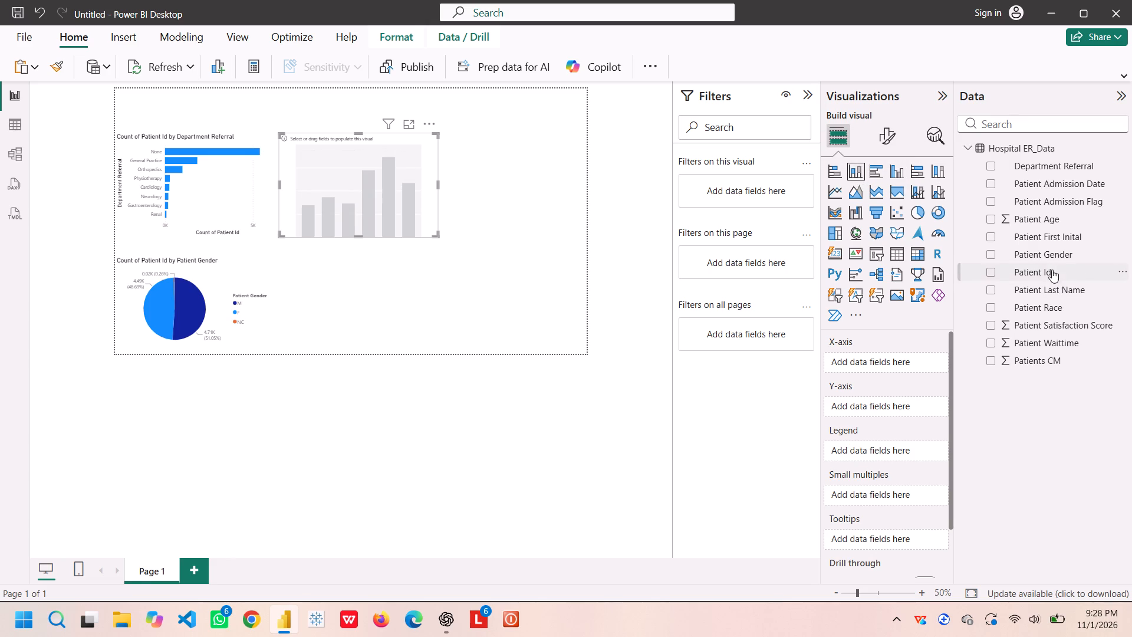
Assign the count of Patient Id to the column chart's Y-axis and Patient Age to its X-axis.
left_click_drag(1052, 269, 897, 408)
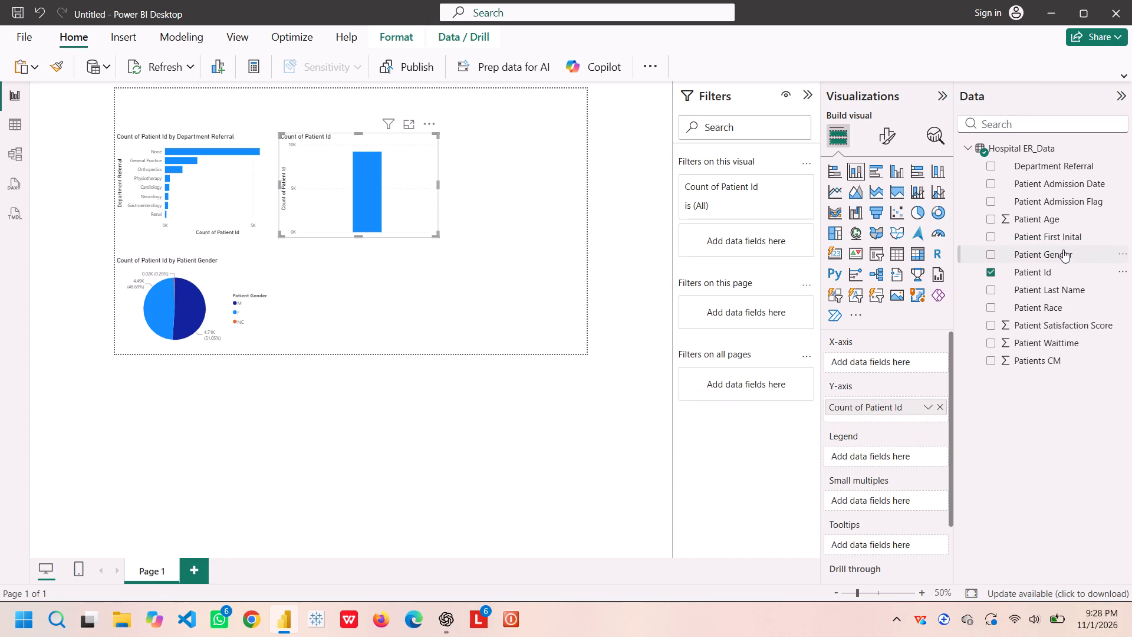
left_click_drag(1049, 220, 925, 339)
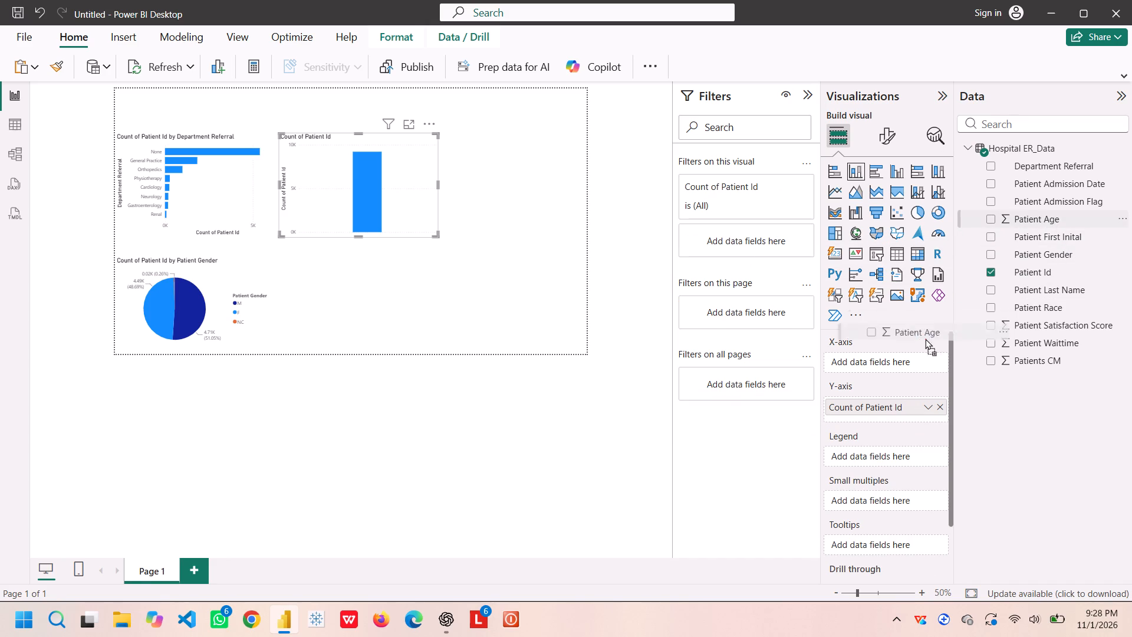
left_click_drag(925, 339, 901, 364)
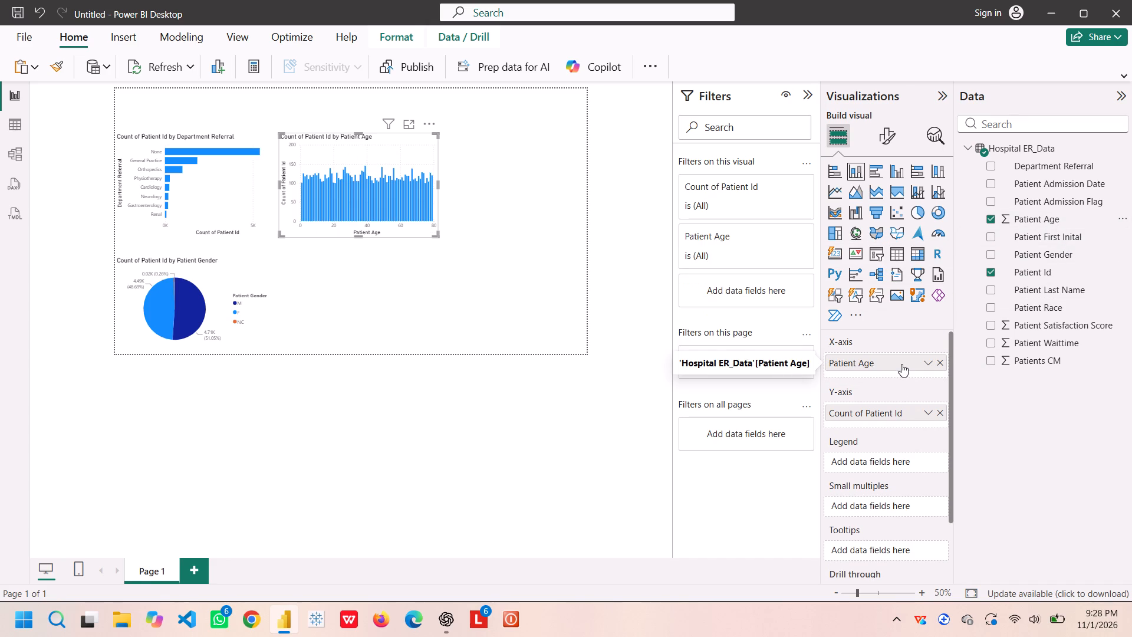
left_click(925, 361)
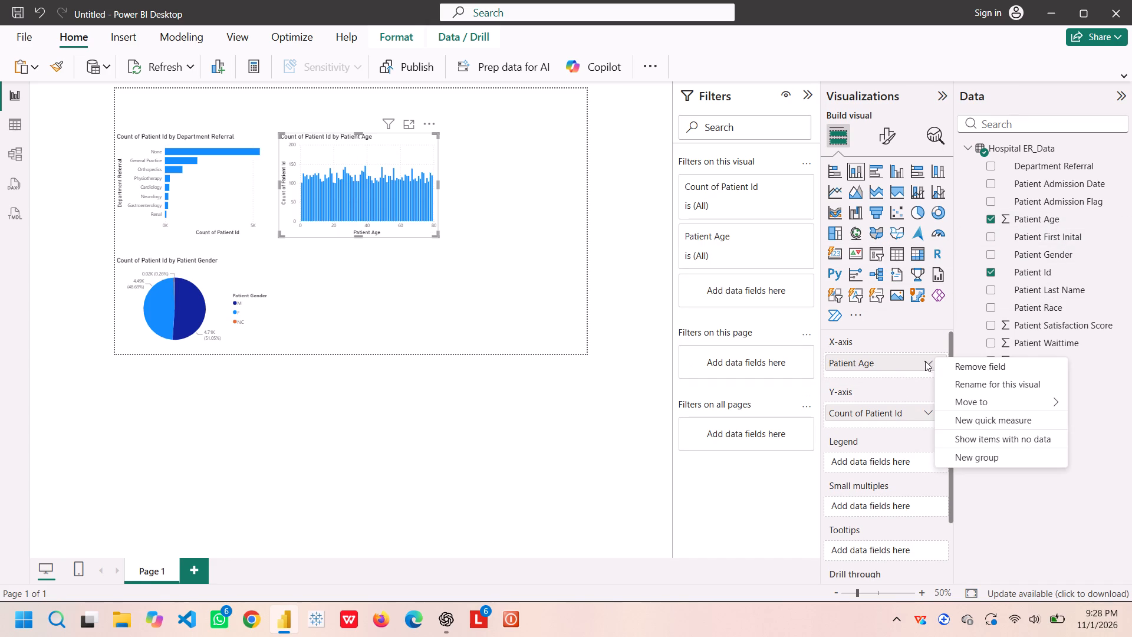
left_click(511, 482)
Check the chart requirements in the ChatGPT dashboard question and return to the Power BI report.
left_click(439, 619)
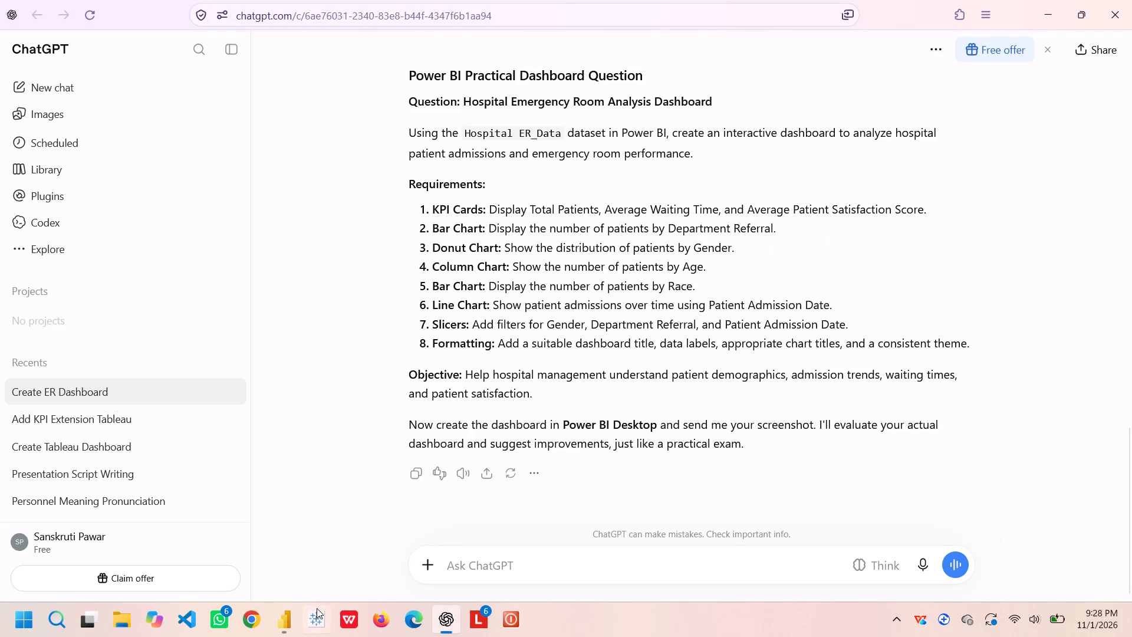
left_click(292, 621)
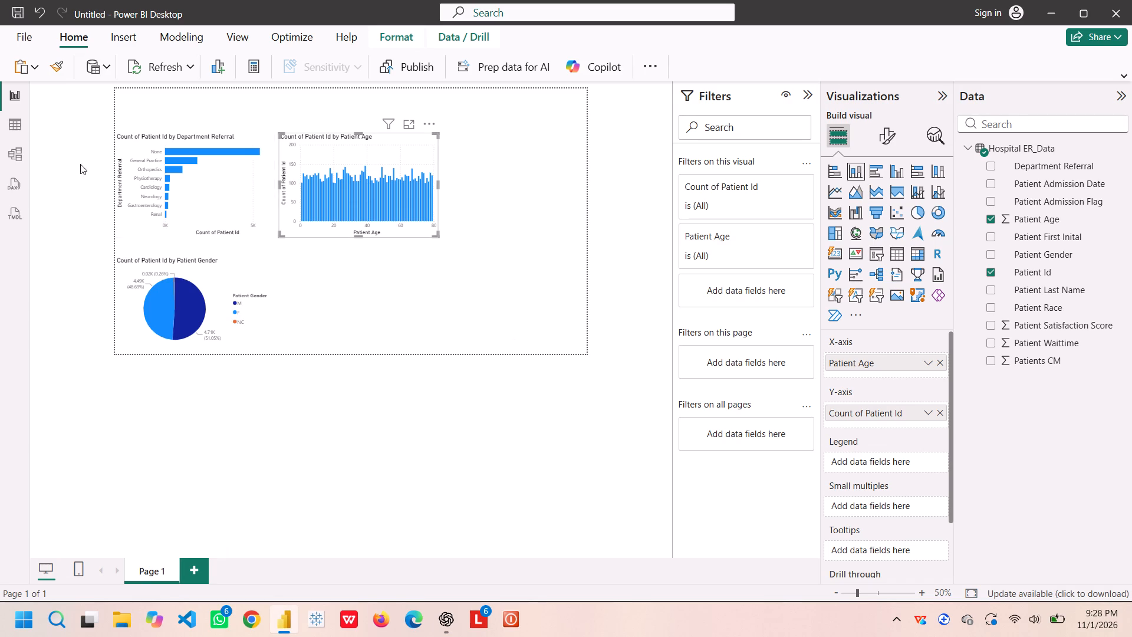
In the table view, create a bin group from the Patient Age column with a bin size of 10.
left_click(15, 120)
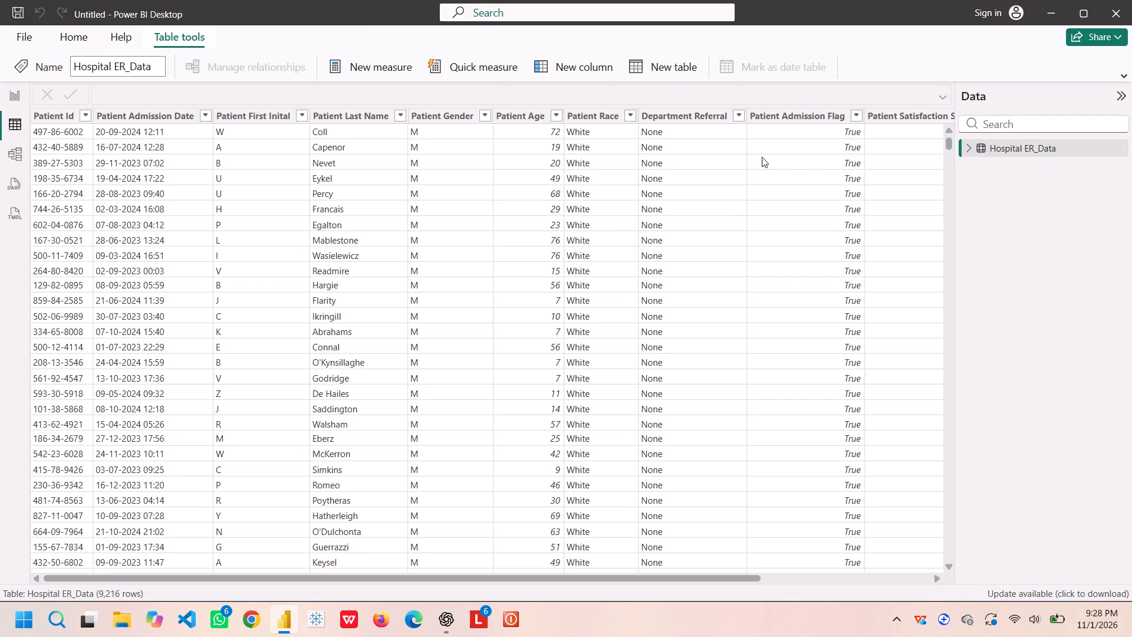
left_click(533, 120)
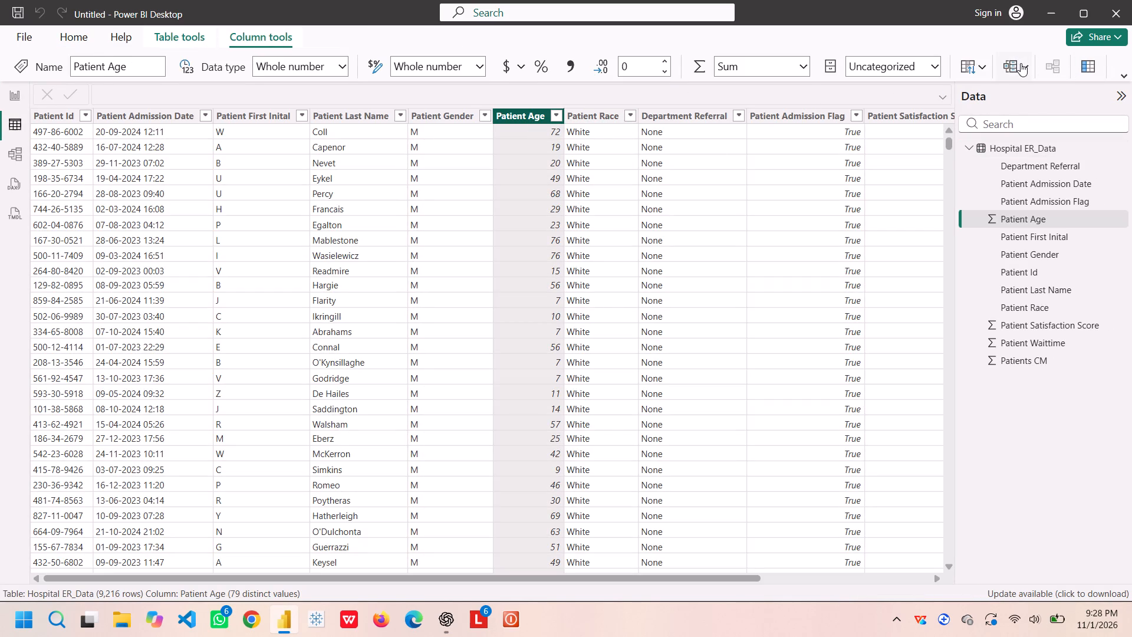
left_click(1021, 63)
left_click(1026, 96)
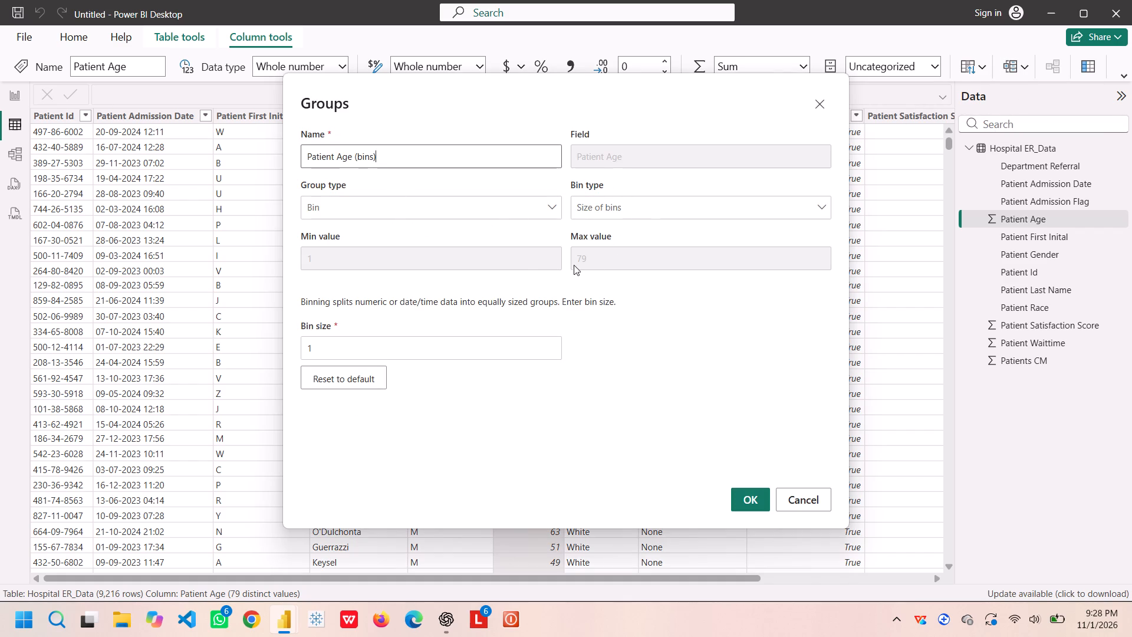
left_click(617, 155)
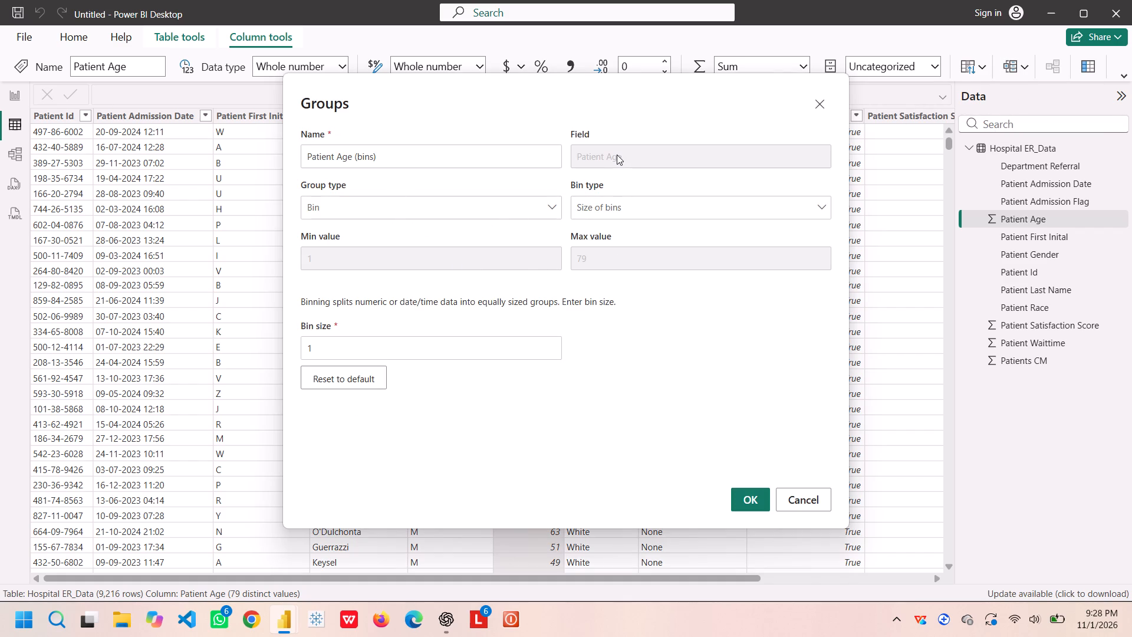
left_click(645, 210)
left_click(645, 210)
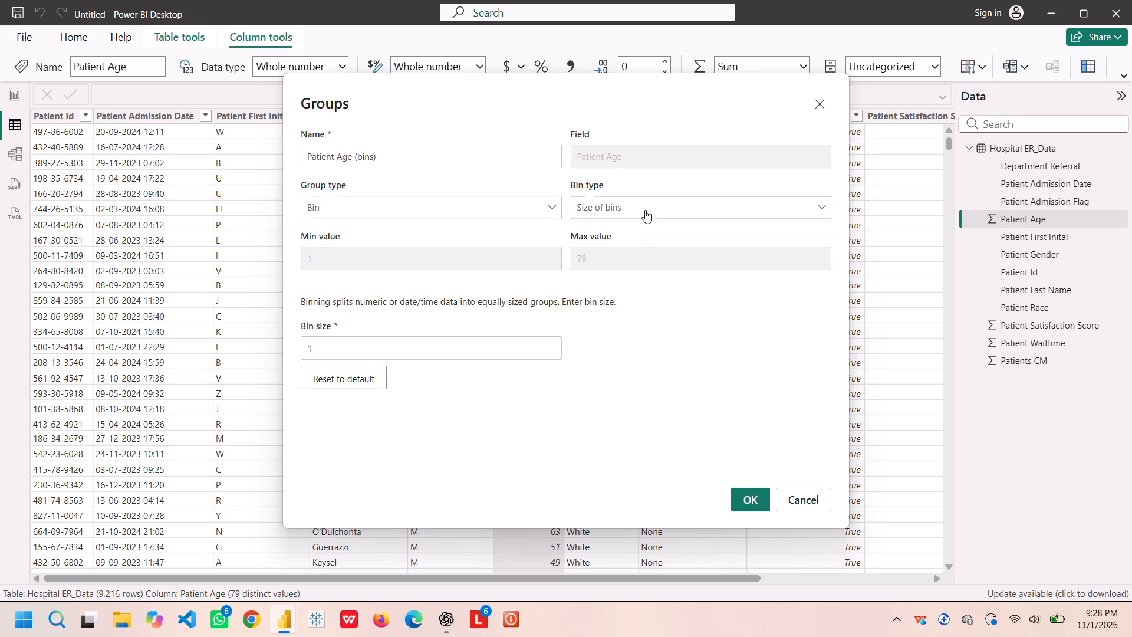
left_click(645, 210)
left_click(645, 210)
left_click(357, 352)
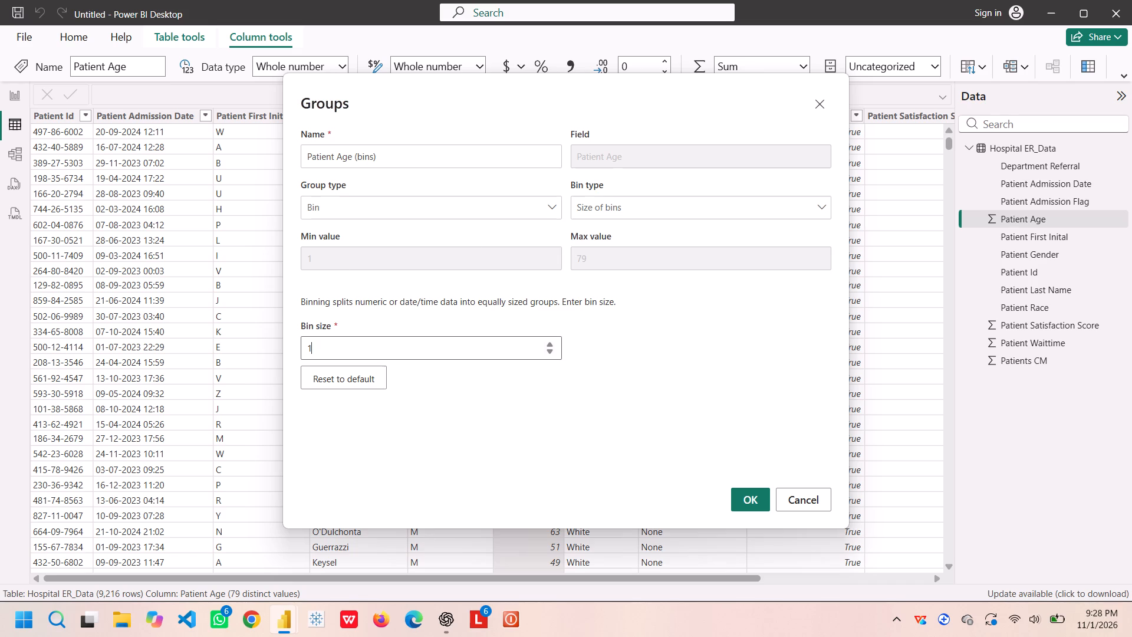
key("0")
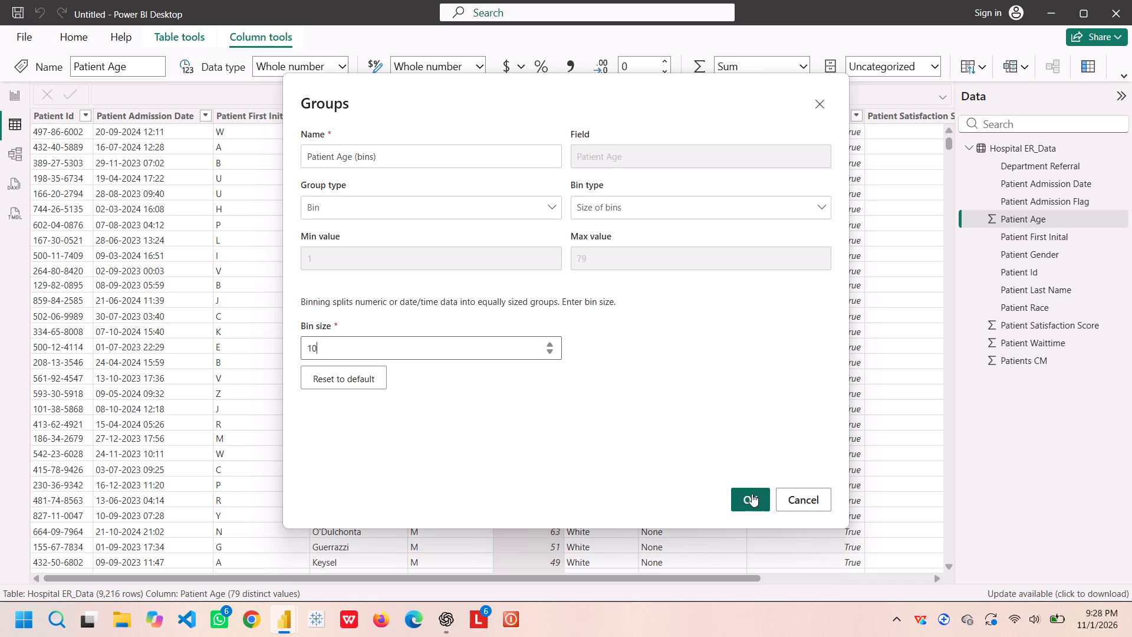
left_click(752, 494)
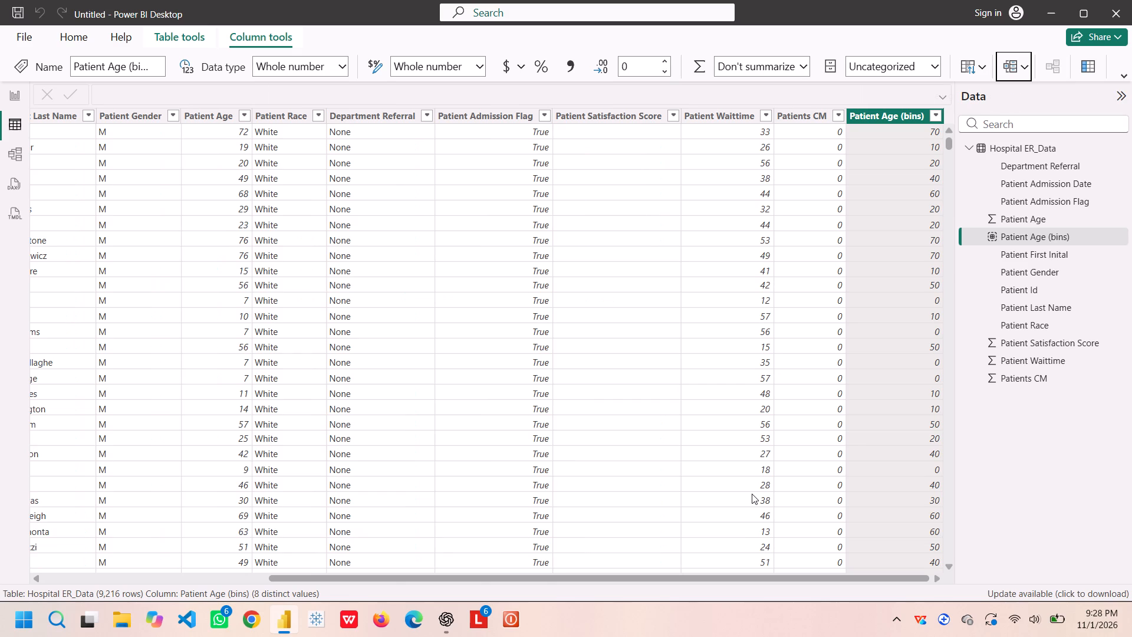
Back in the report, replace Patient Age with Patient Age (bins) on the column chart's X-axis.
left_click(12, 87)
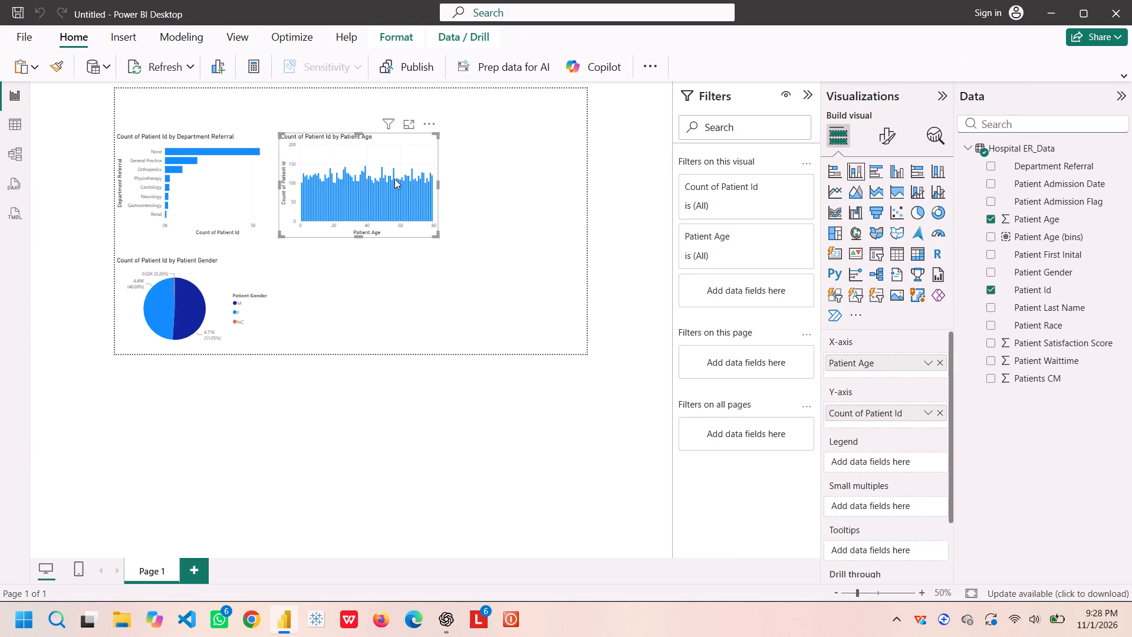
left_click(394, 179)
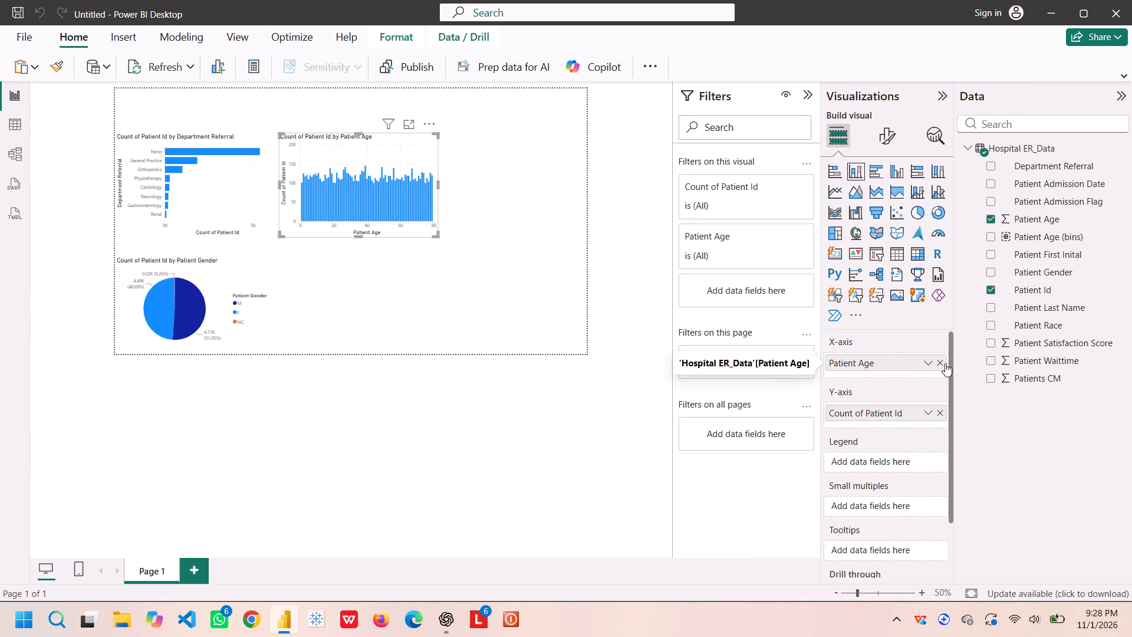
left_click(942, 364)
left_click_drag(1047, 238, 925, 341)
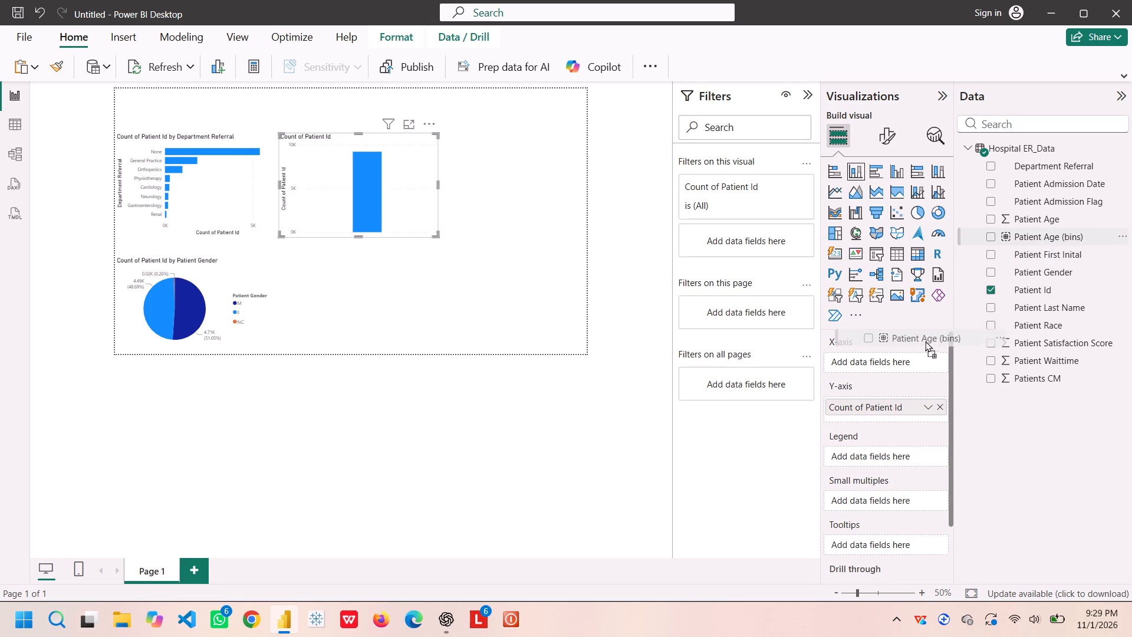
left_click_drag(925, 341, 911, 366)
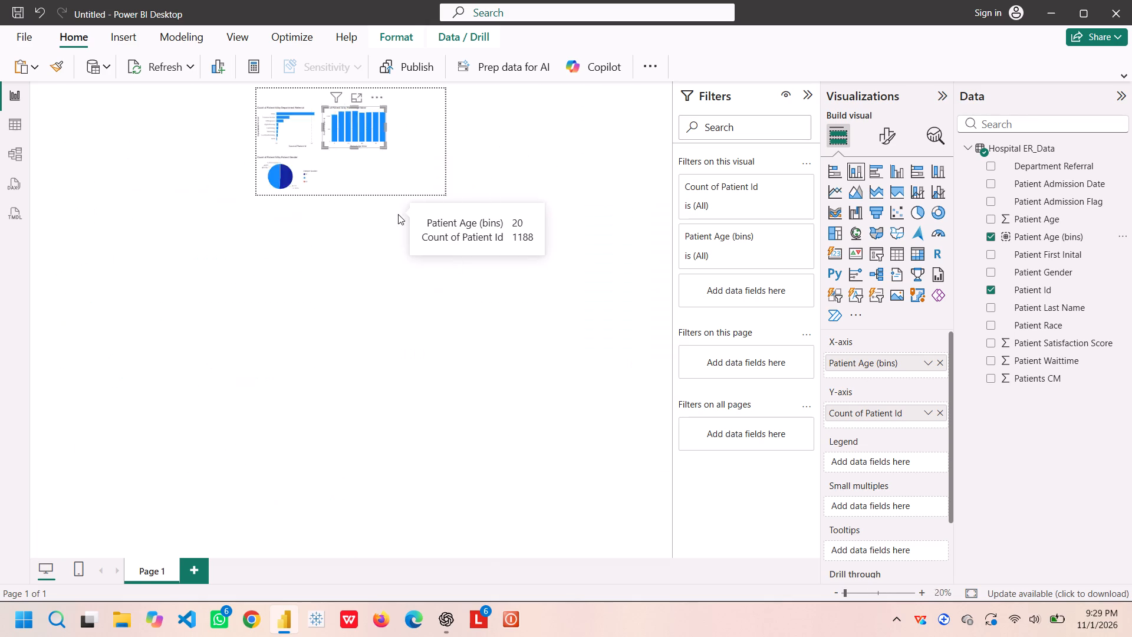
scroll(525, 408, "left", 1)
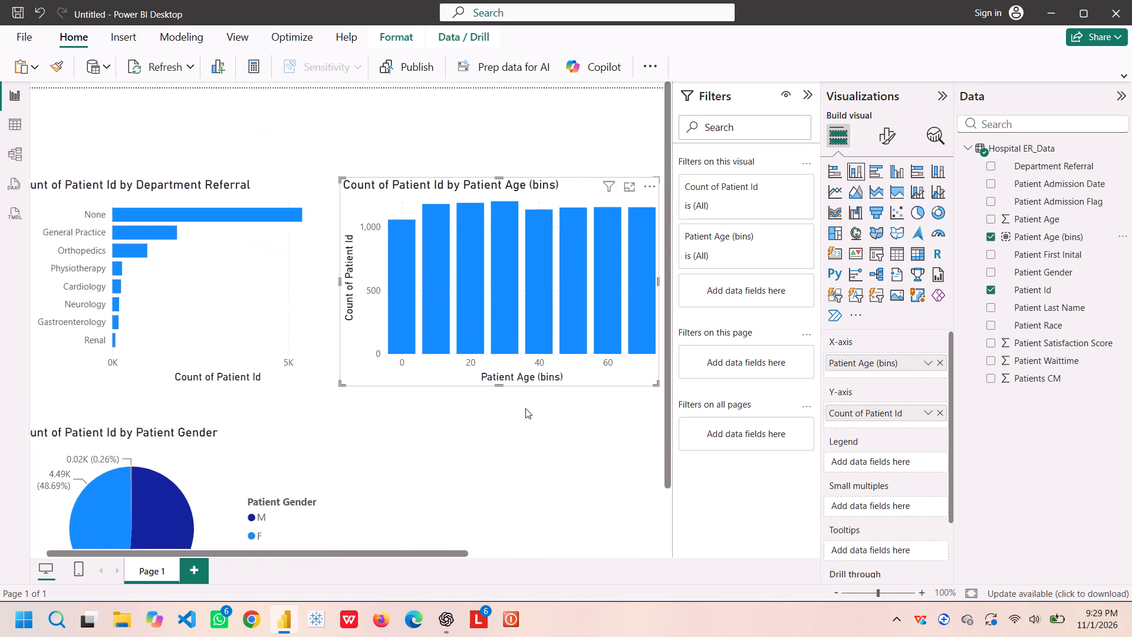
scroll(525, 408, "left", 1)
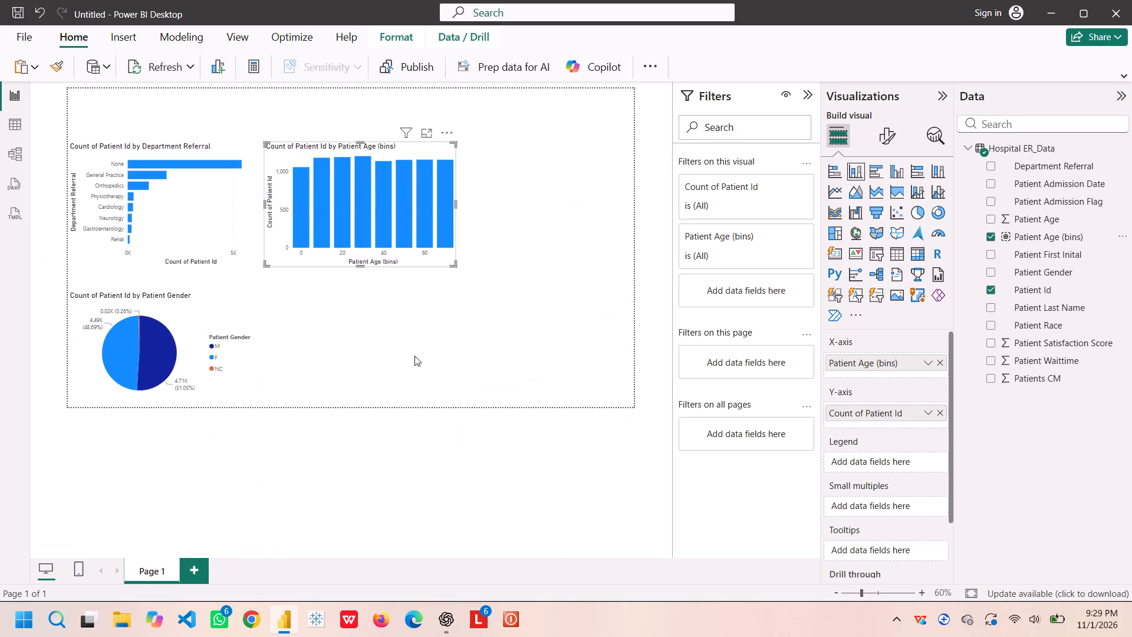
left_click(453, 346)
left_click(443, 610)
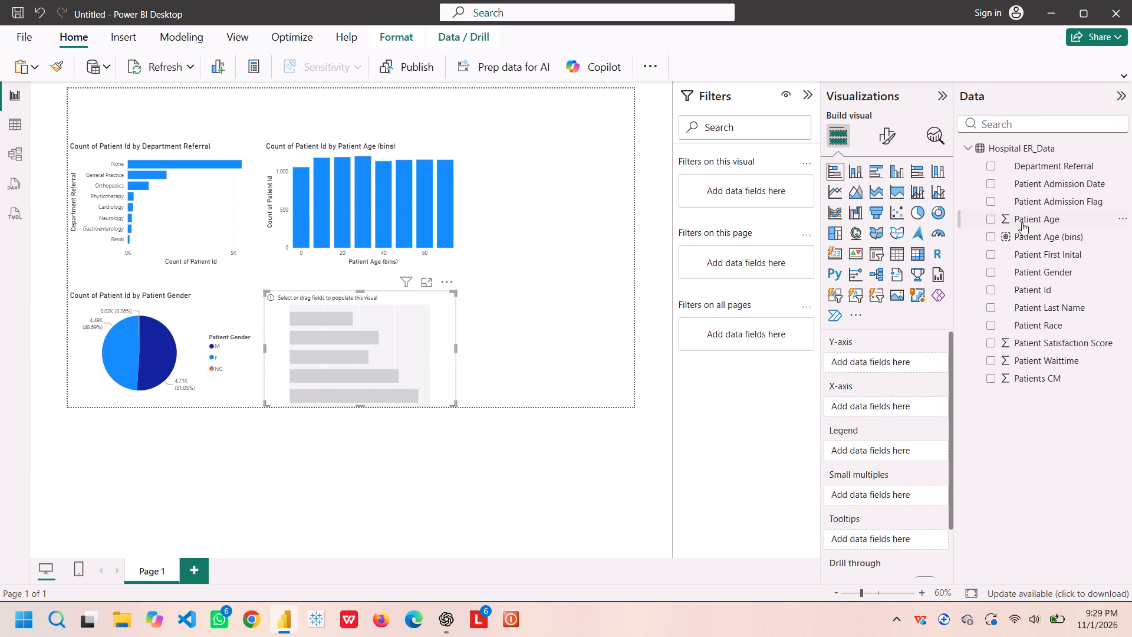
left_click_drag(1053, 297, 888, 419)
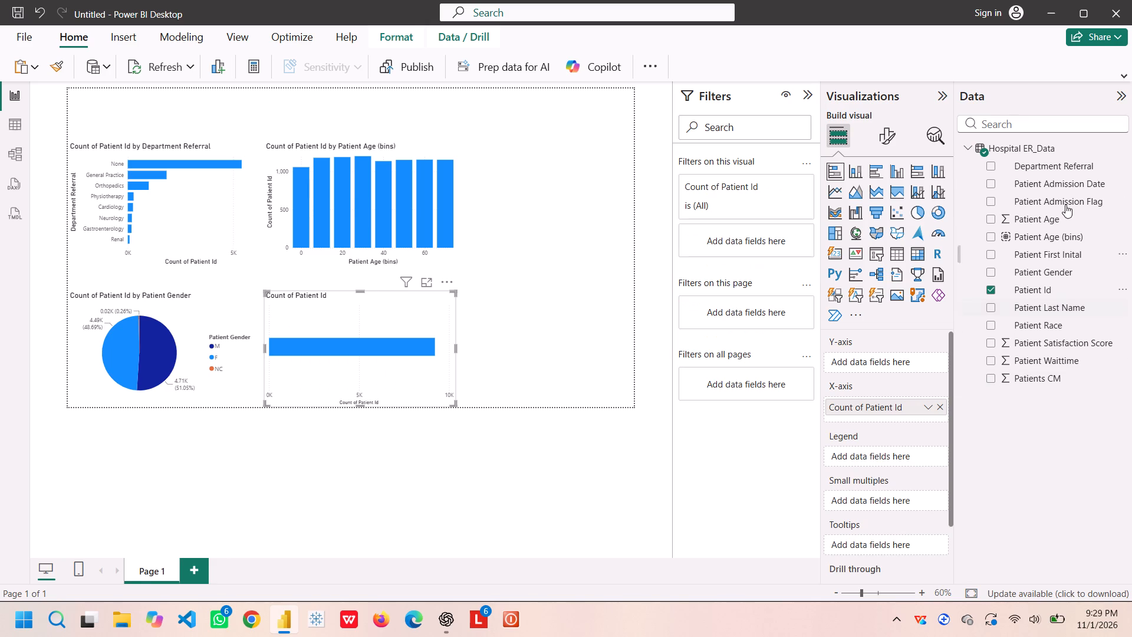
left_click_drag(1055, 324, 1029, 326)
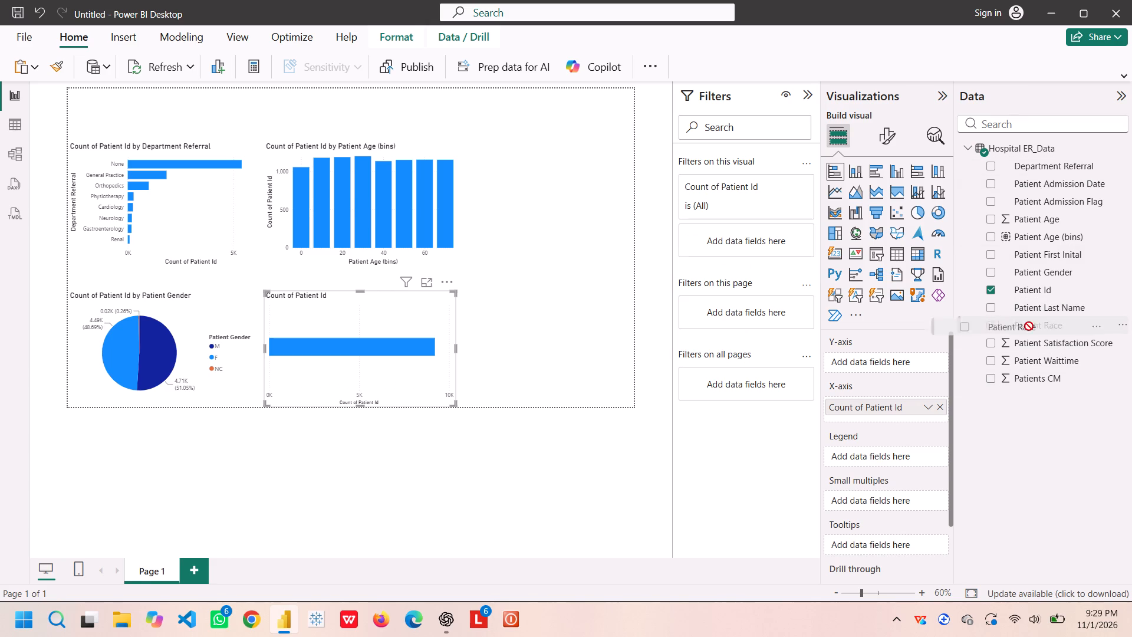
left_click_drag(1029, 326, 904, 363)
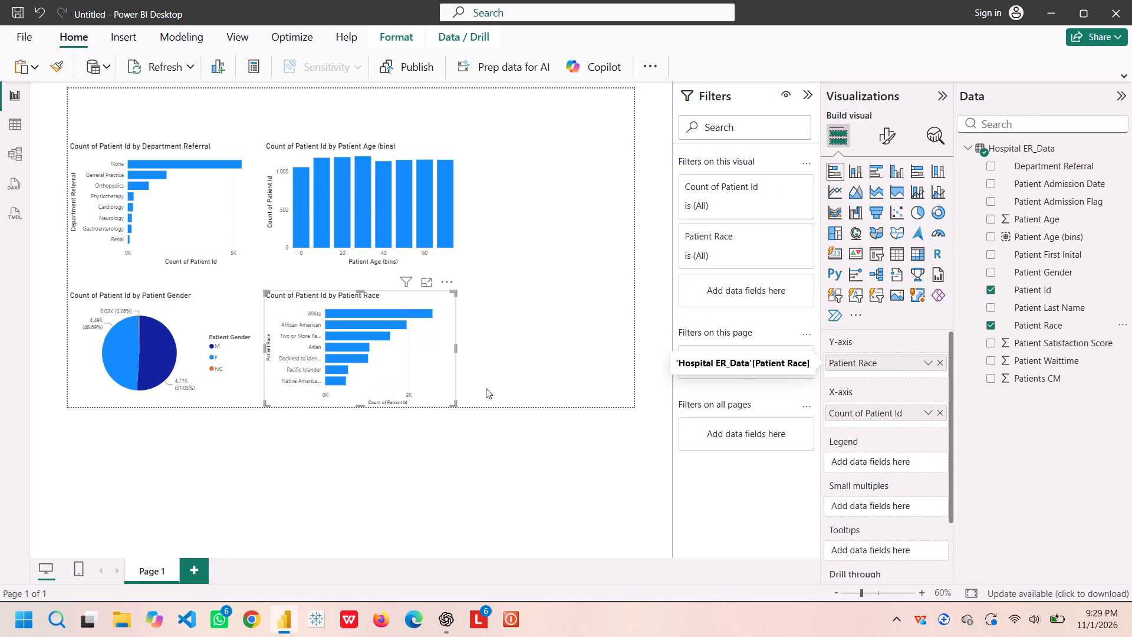
left_click(528, 340)
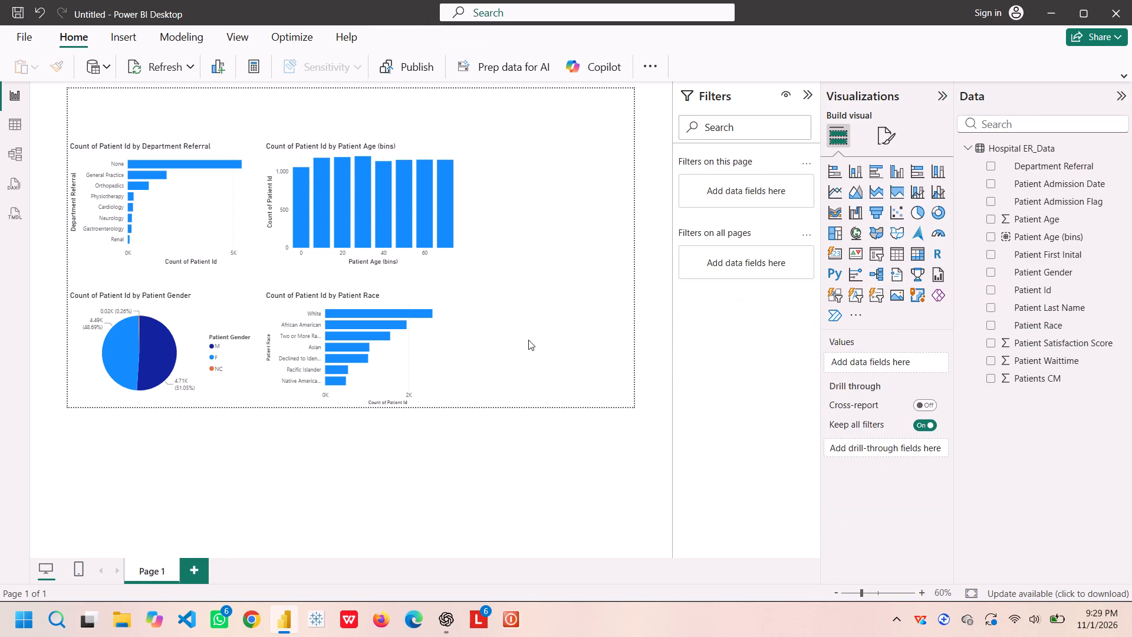
Check the next requirement in the ChatGPT dashboard question, and in Power BI add an empty line chart beside the age column chart.
left_click(437, 633)
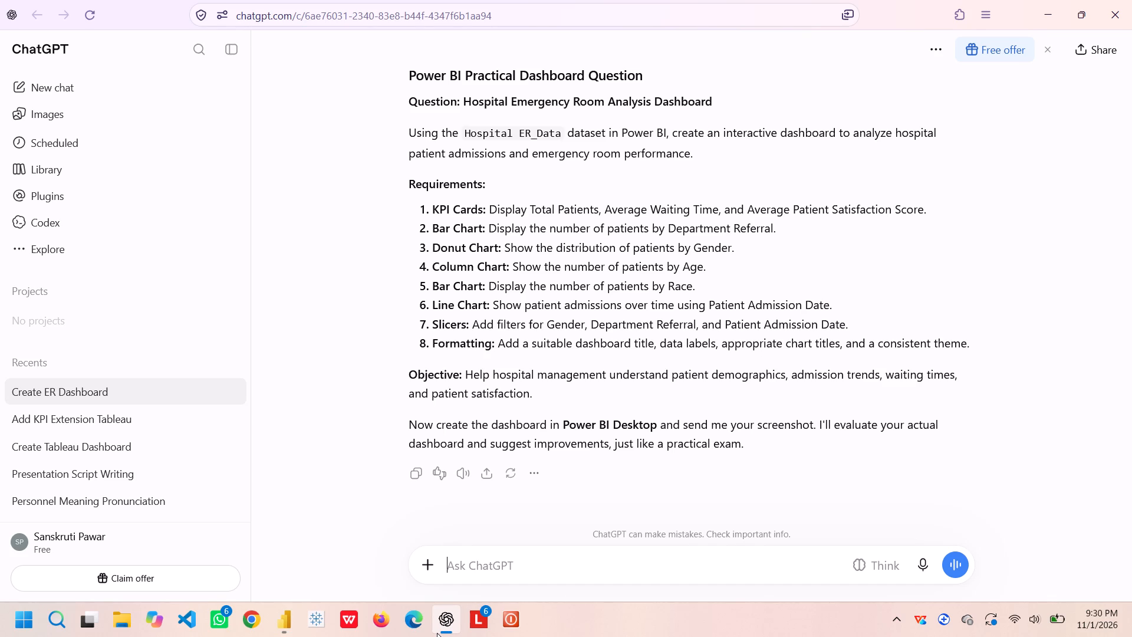
left_click(282, 614)
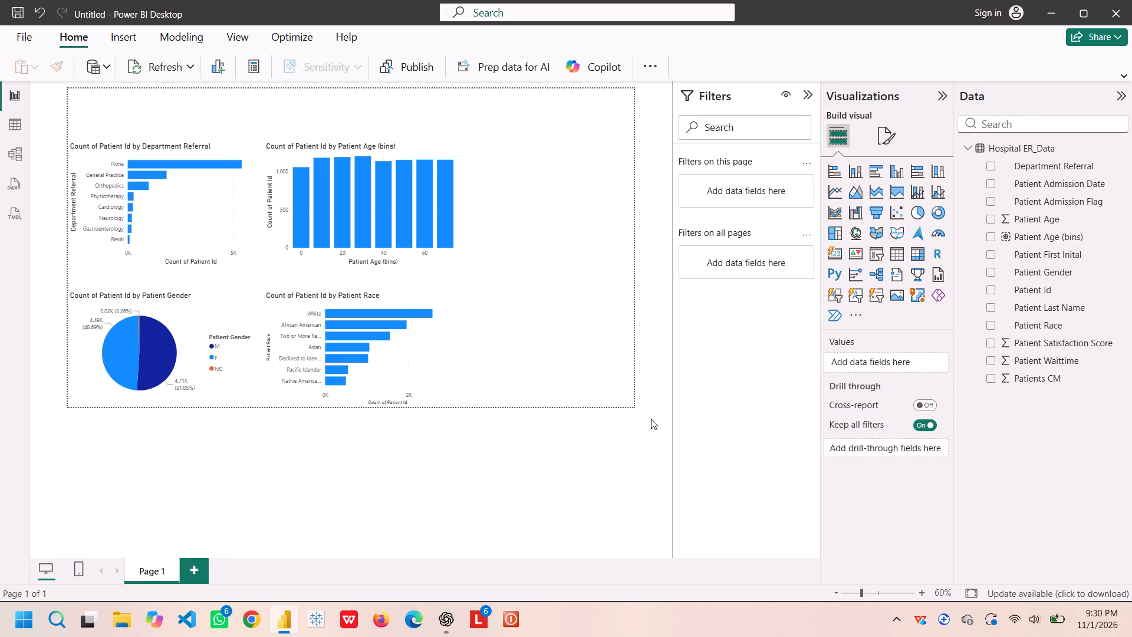
left_click(545, 367)
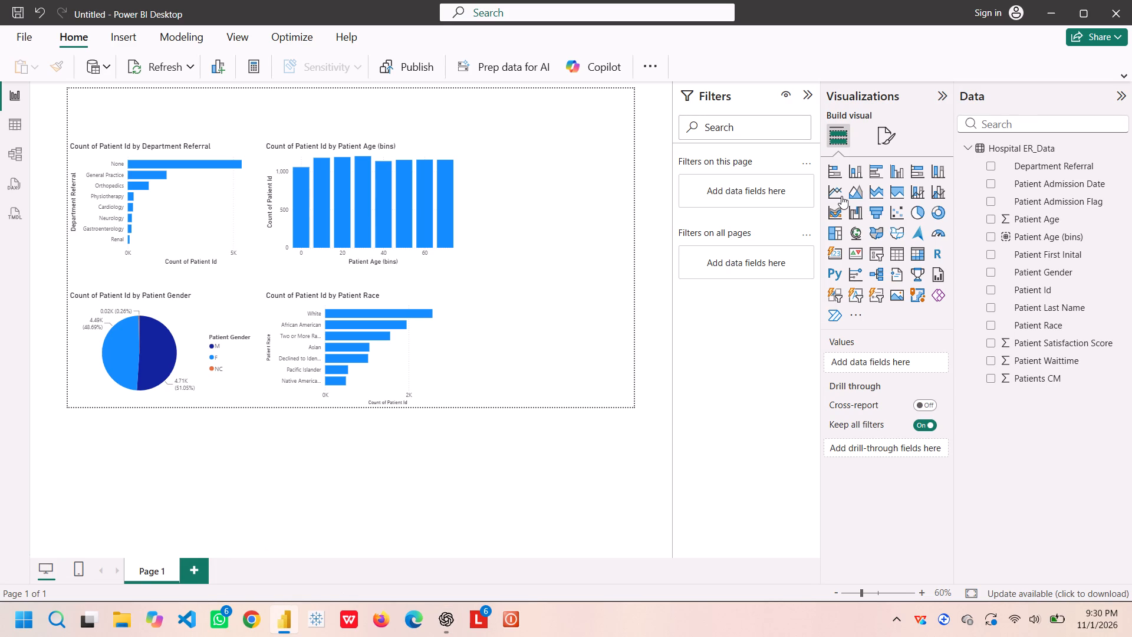
left_click(841, 196)
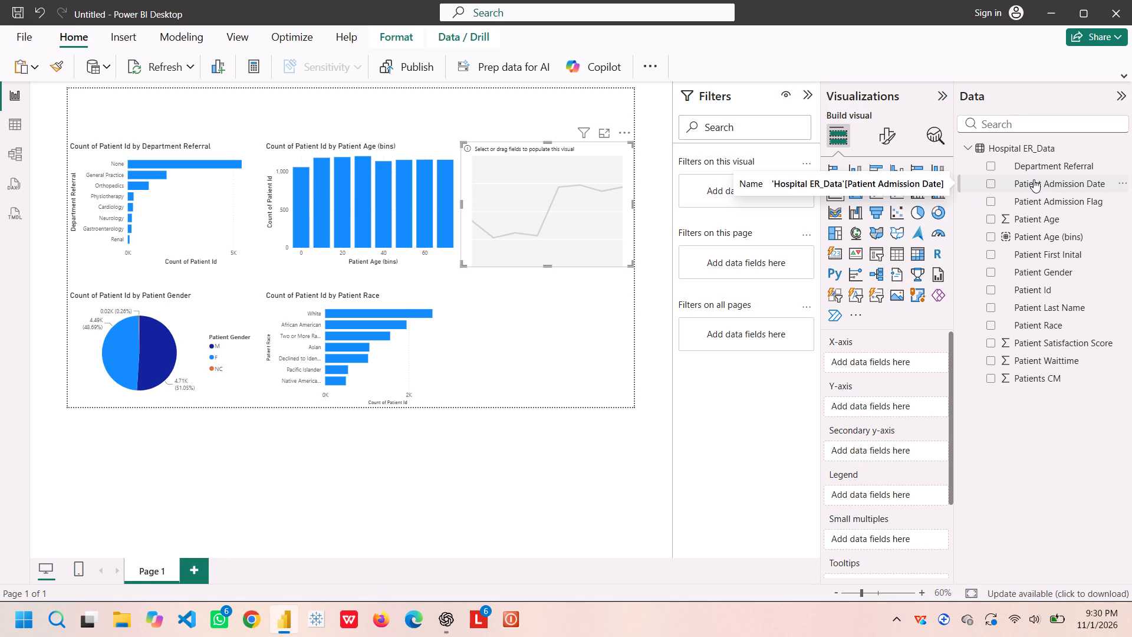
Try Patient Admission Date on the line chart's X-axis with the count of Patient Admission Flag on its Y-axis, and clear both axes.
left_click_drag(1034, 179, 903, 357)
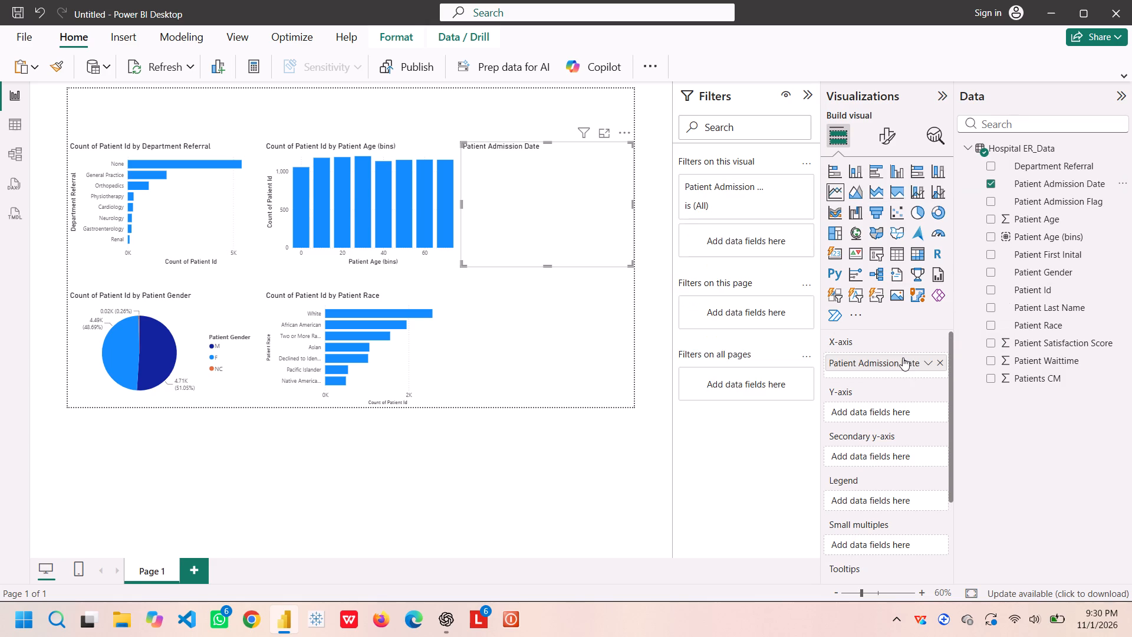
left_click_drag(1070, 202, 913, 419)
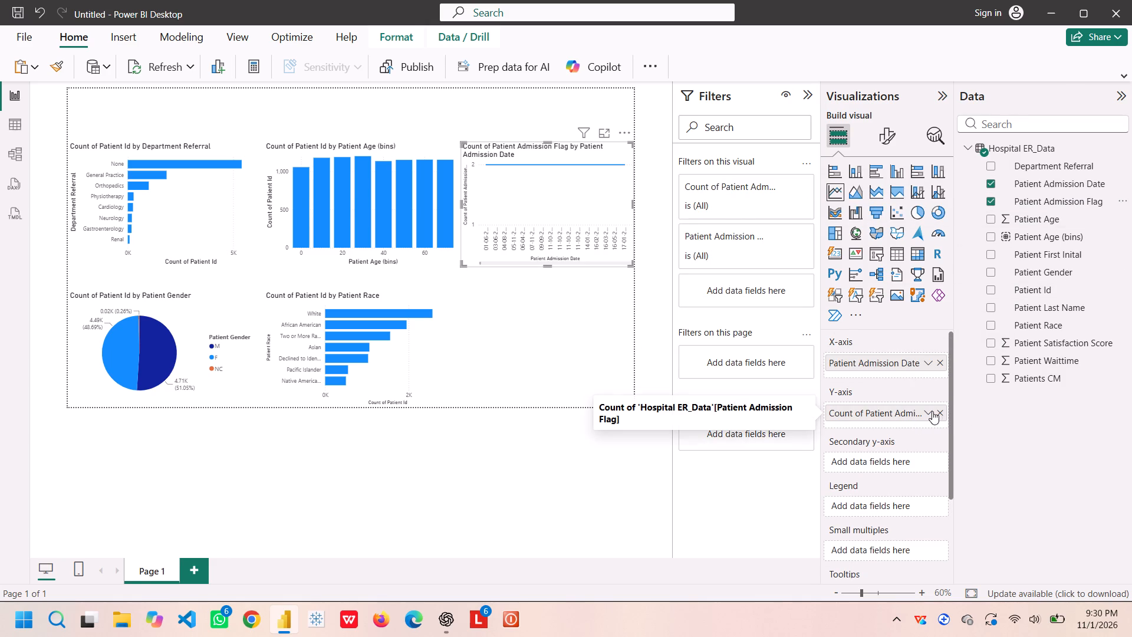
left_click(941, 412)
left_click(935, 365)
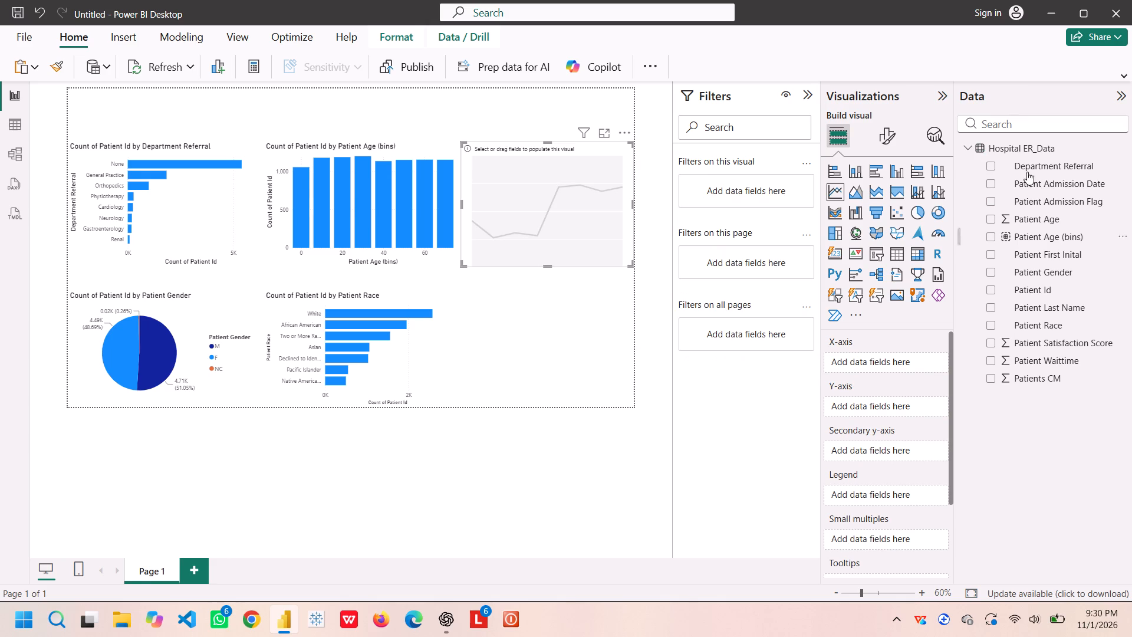
Assign Patient Admission Flag to the line chart's X-axis and the count of Patient Admission Date to its Y-axis.
left_click_drag(1033, 199, 887, 362)
left_click_drag(1032, 177, 886, 392)
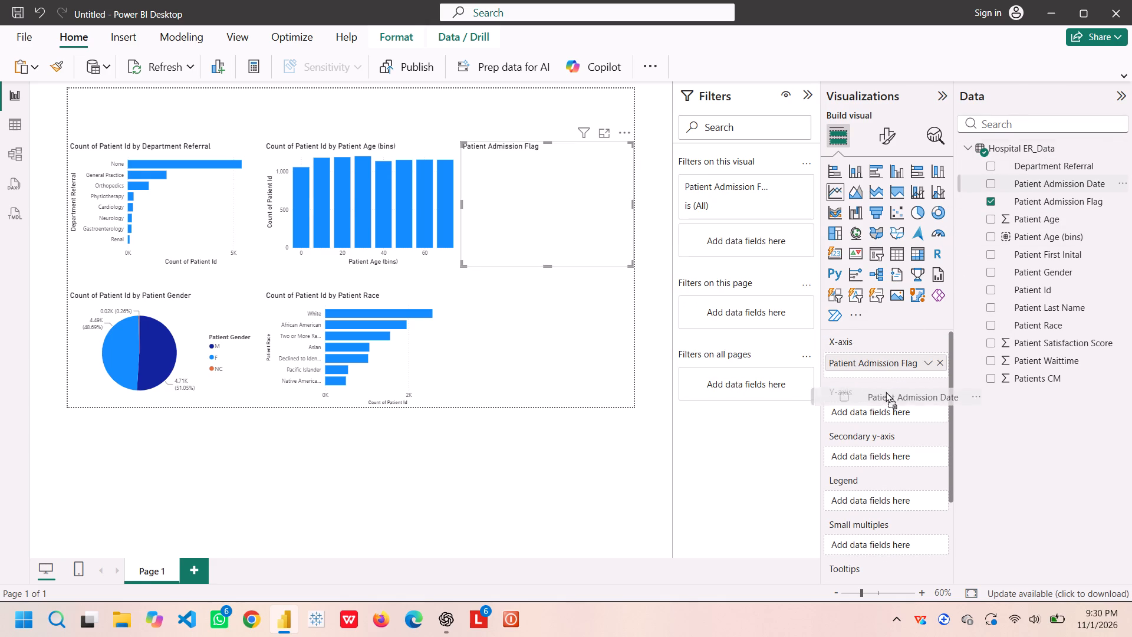
left_click_drag(886, 392, 884, 403)
left_click(923, 411)
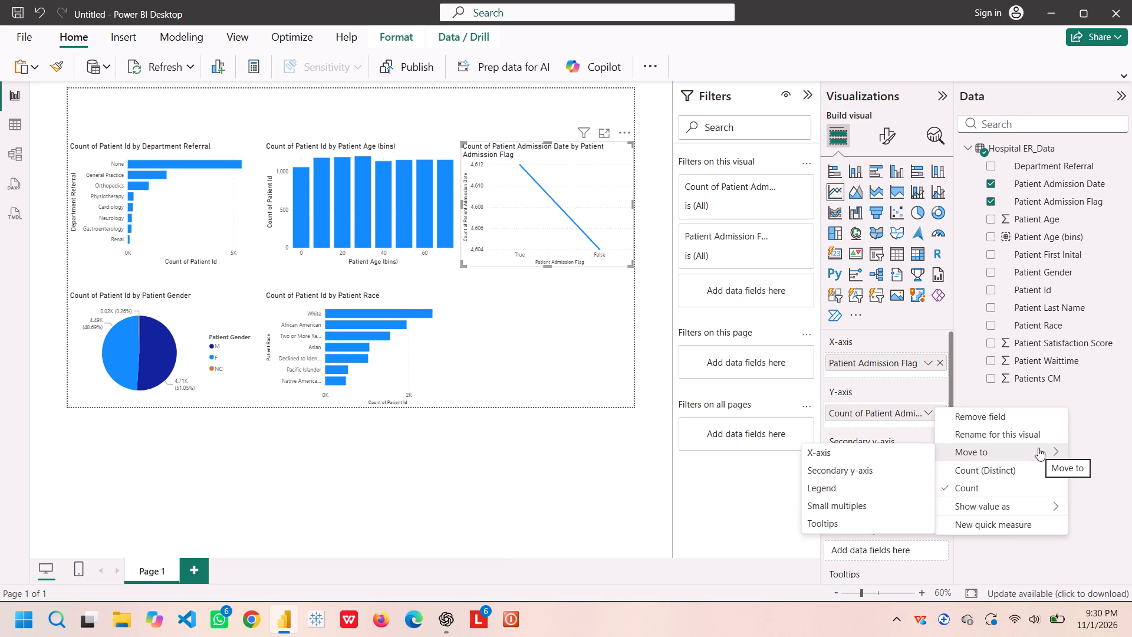
left_click(1099, 413)
Change the data type of the Patient Admission Date column to Date/time in the data table and dismiss the refresh notice.
left_click(1120, 182)
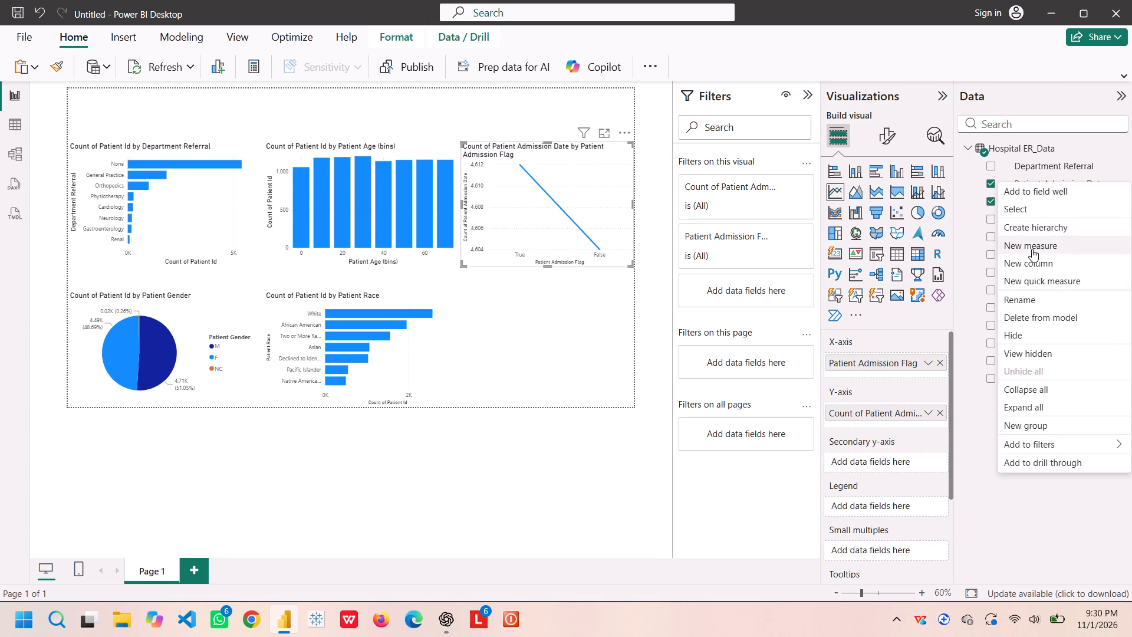
left_click(975, 189)
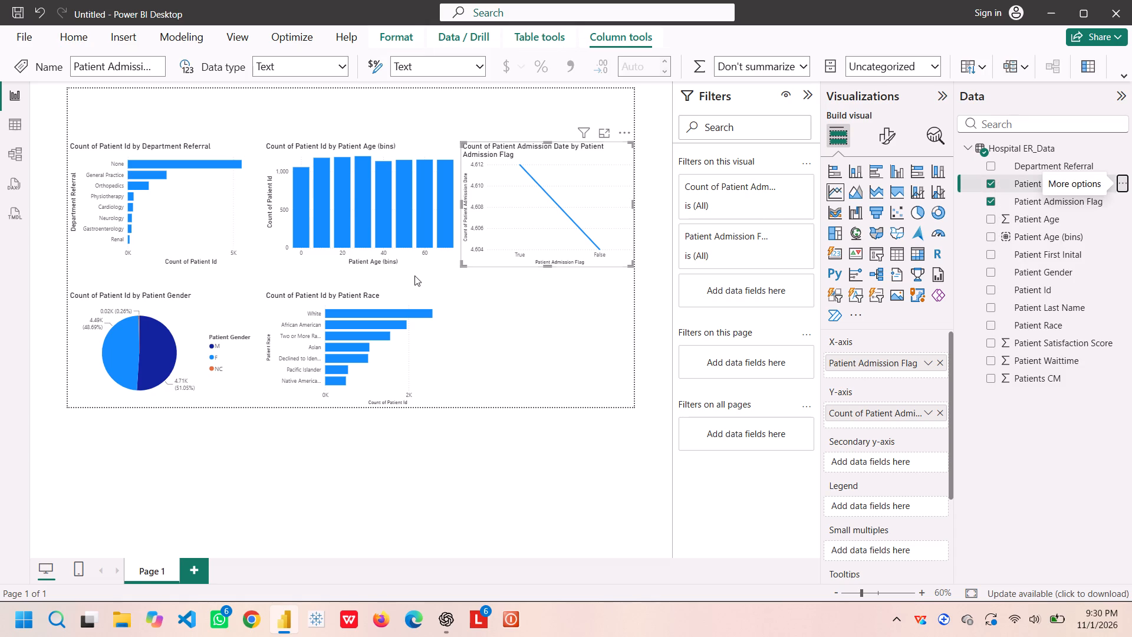
left_click(12, 123)
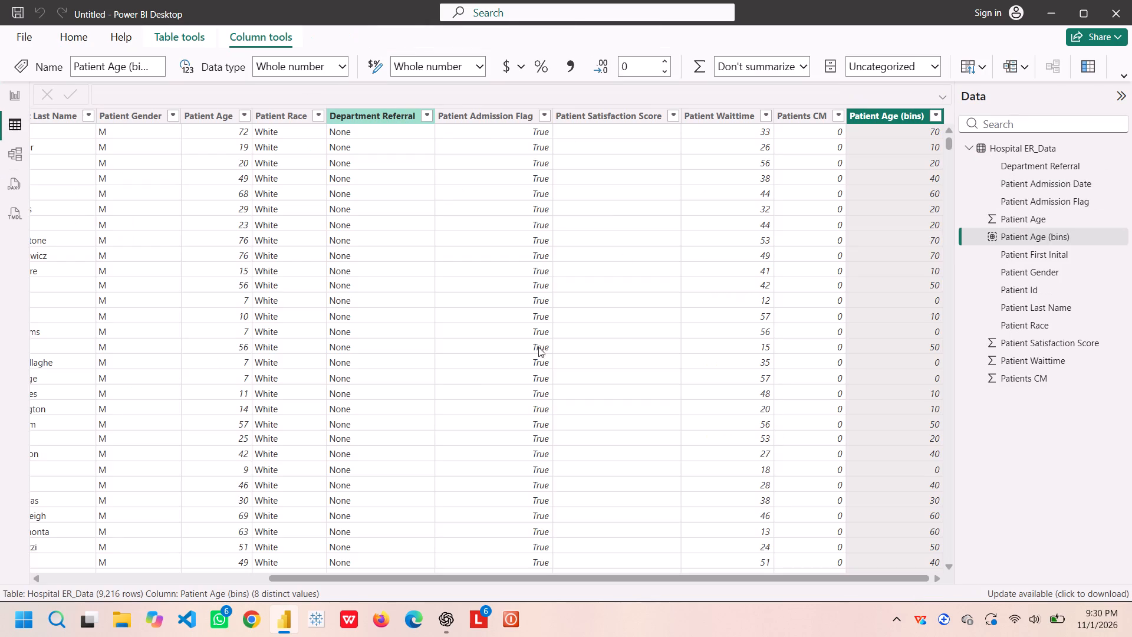
scroll(495, 366, "right", 3)
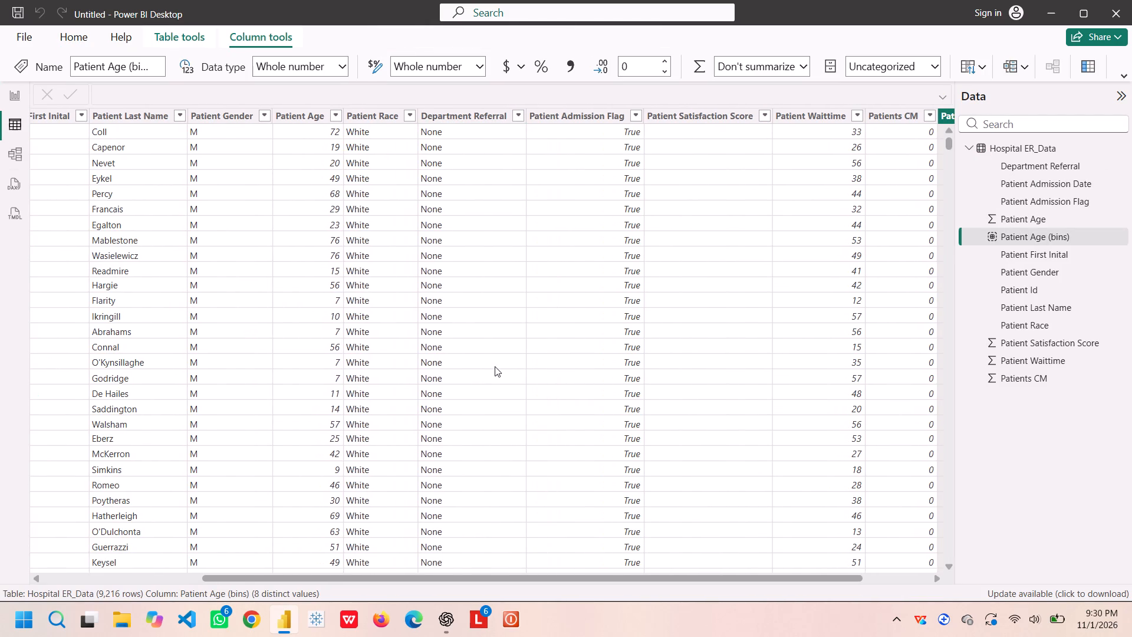
scroll(495, 366, "right", 2)
left_click(141, 114)
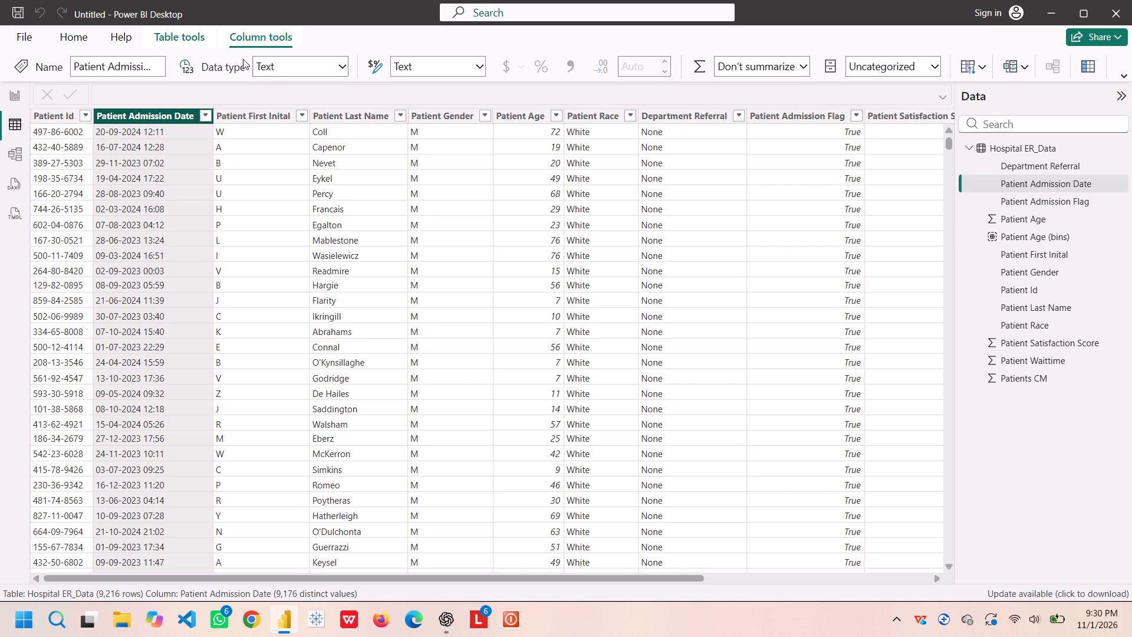
left_click(342, 70)
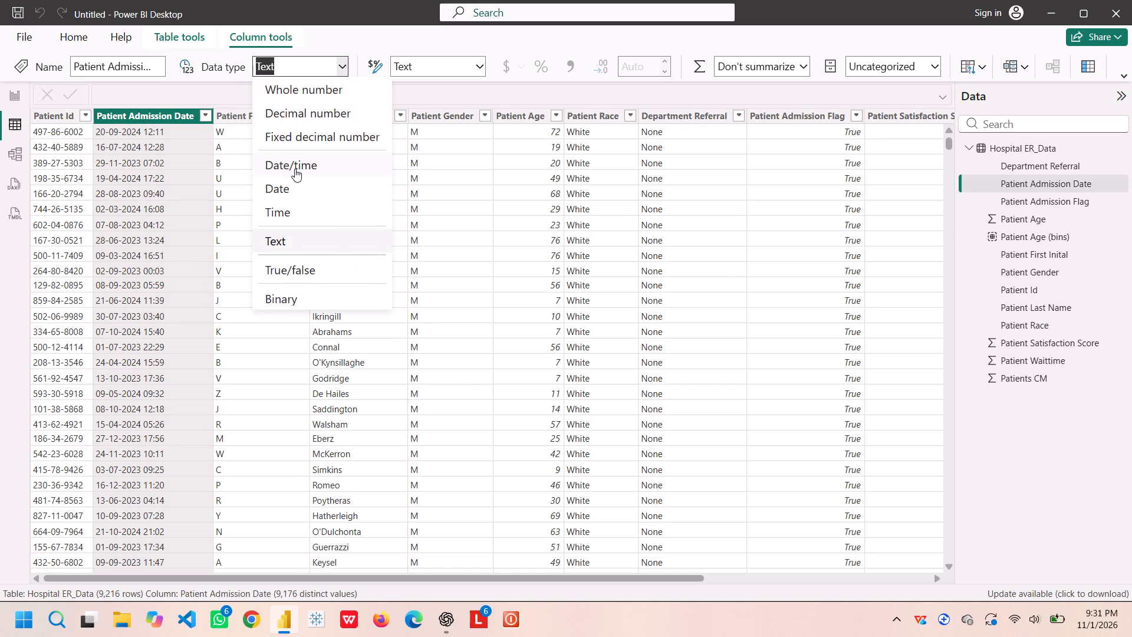
left_click(295, 169)
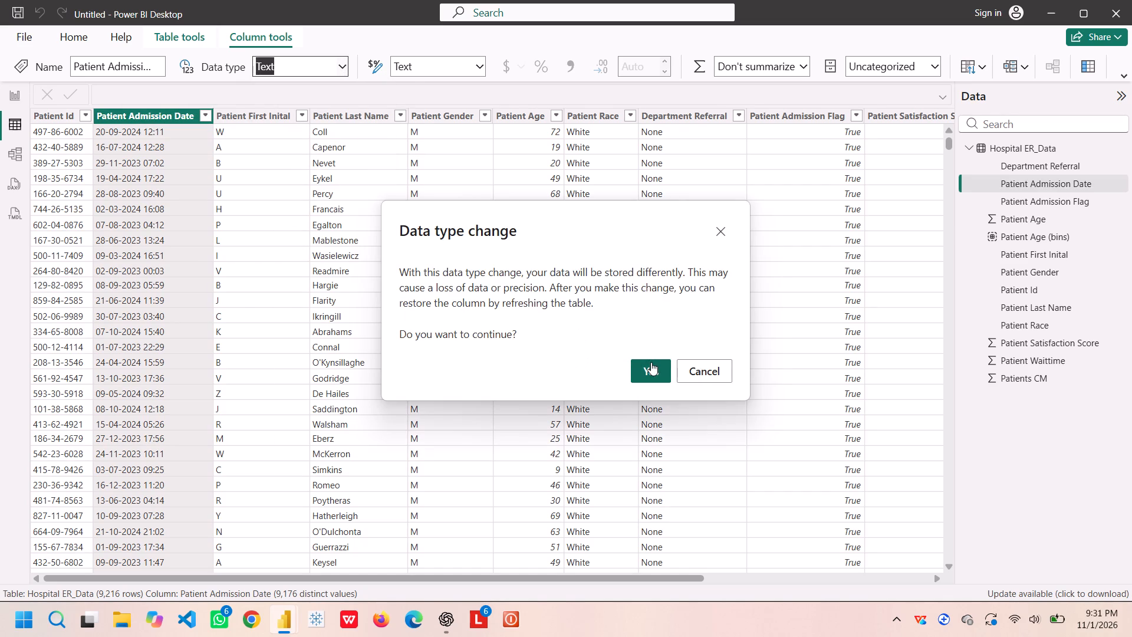
left_click(651, 362)
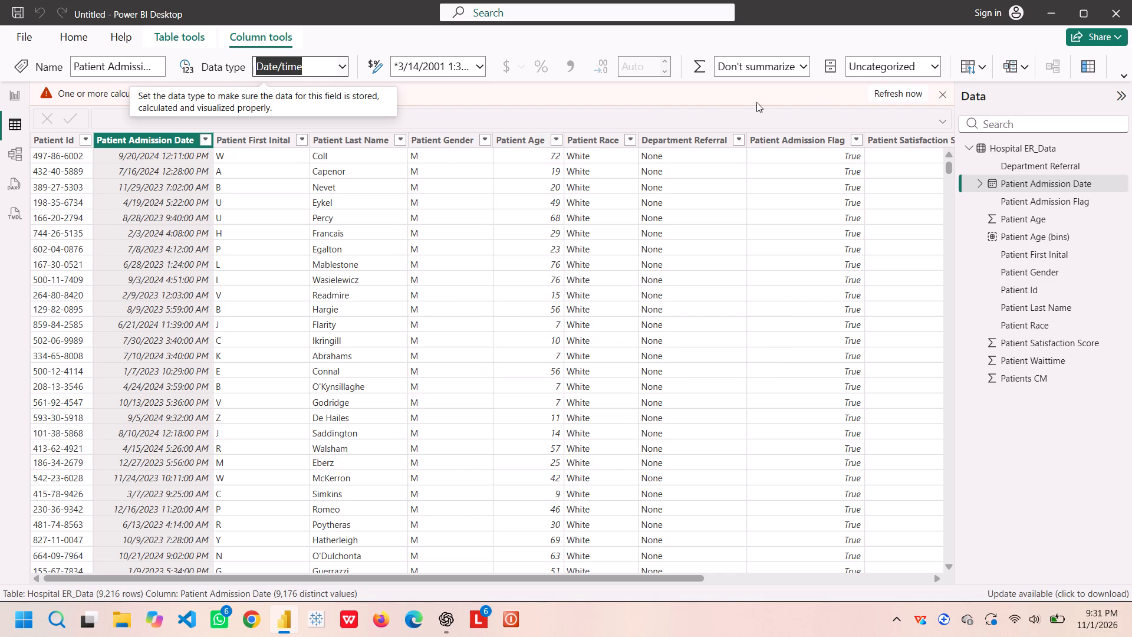
left_click(943, 91)
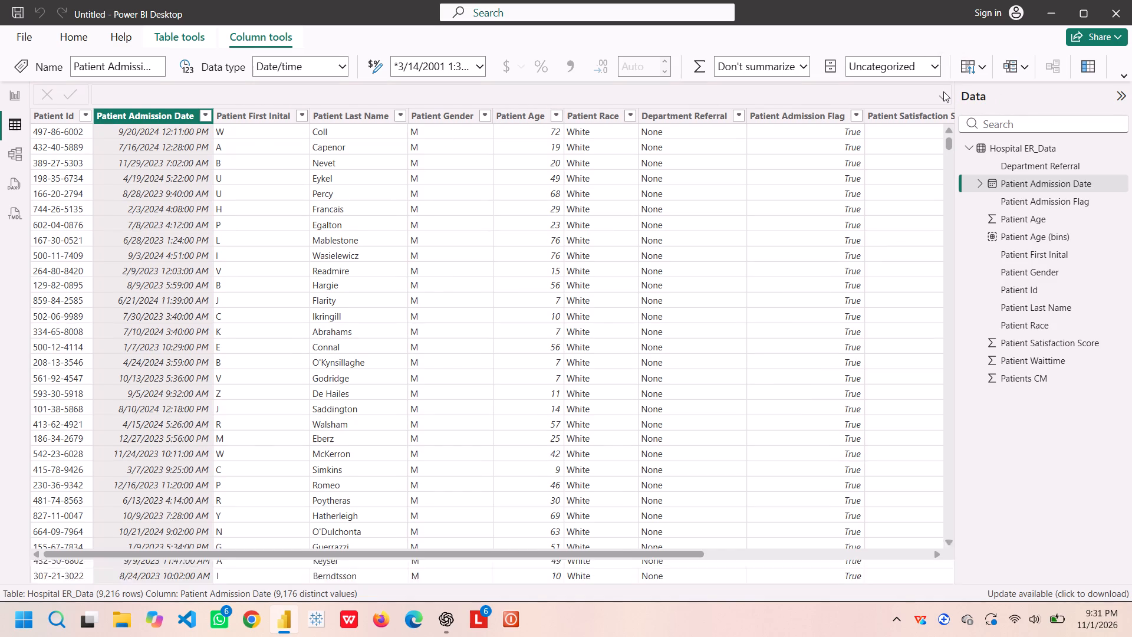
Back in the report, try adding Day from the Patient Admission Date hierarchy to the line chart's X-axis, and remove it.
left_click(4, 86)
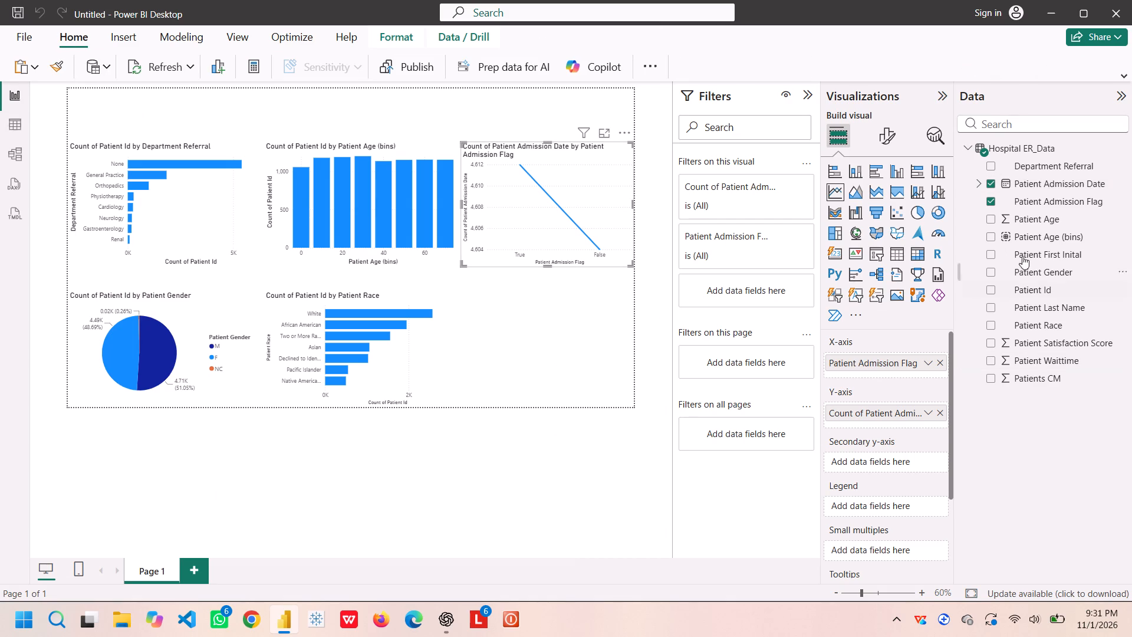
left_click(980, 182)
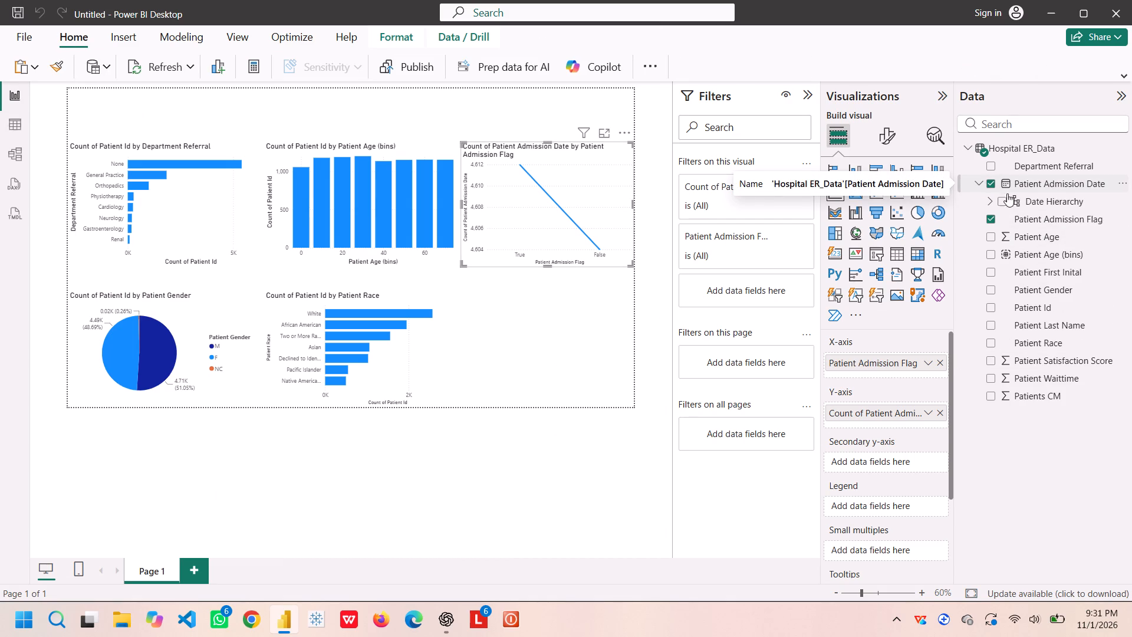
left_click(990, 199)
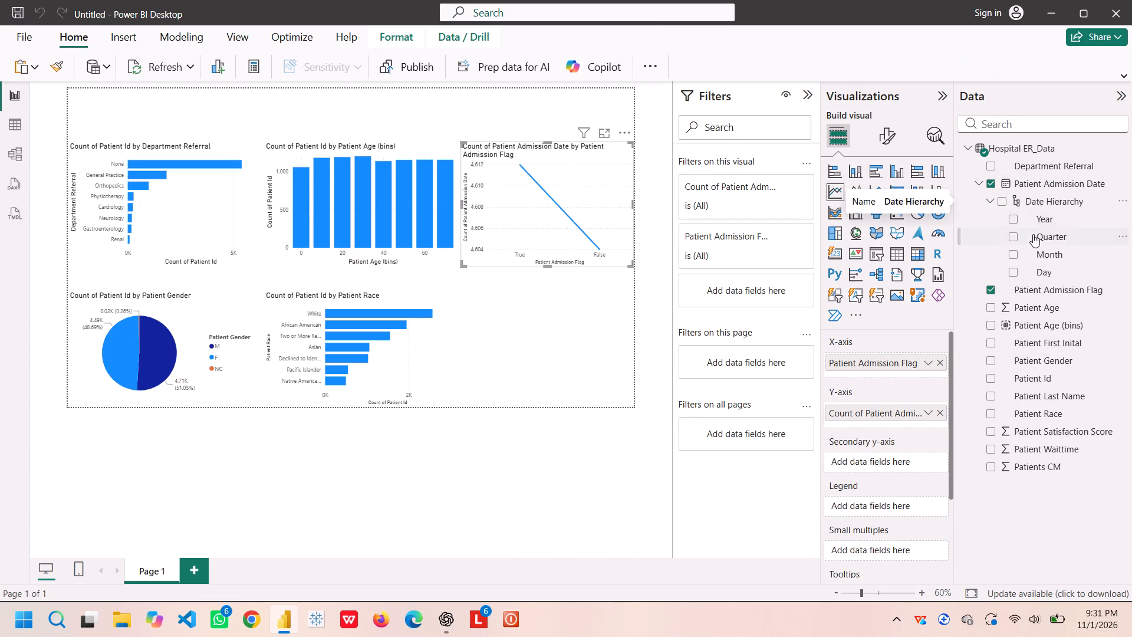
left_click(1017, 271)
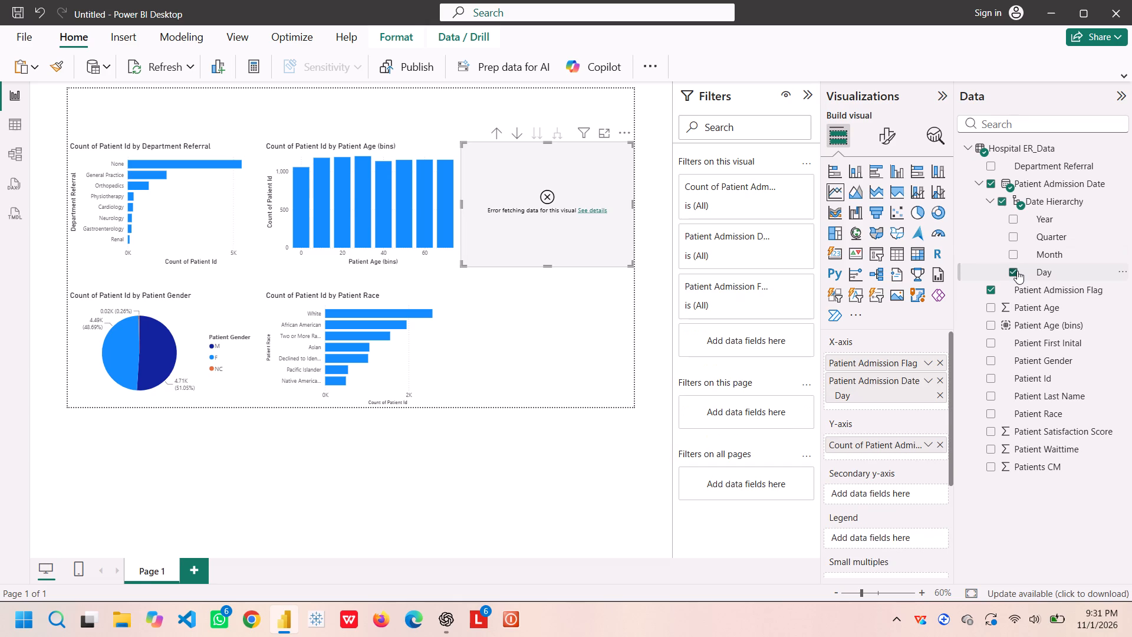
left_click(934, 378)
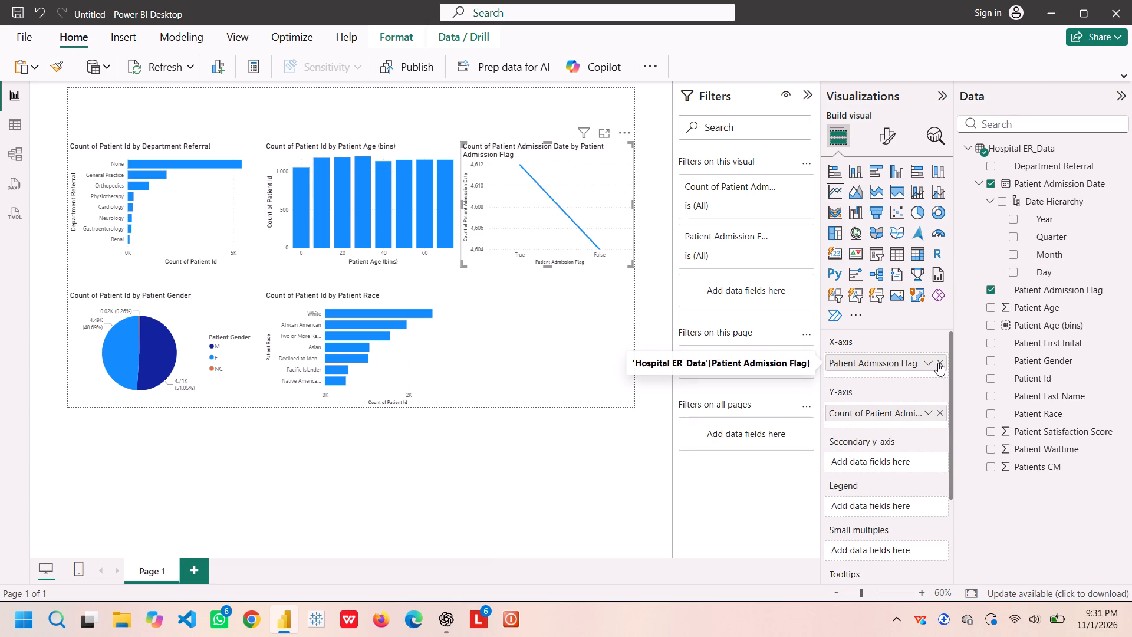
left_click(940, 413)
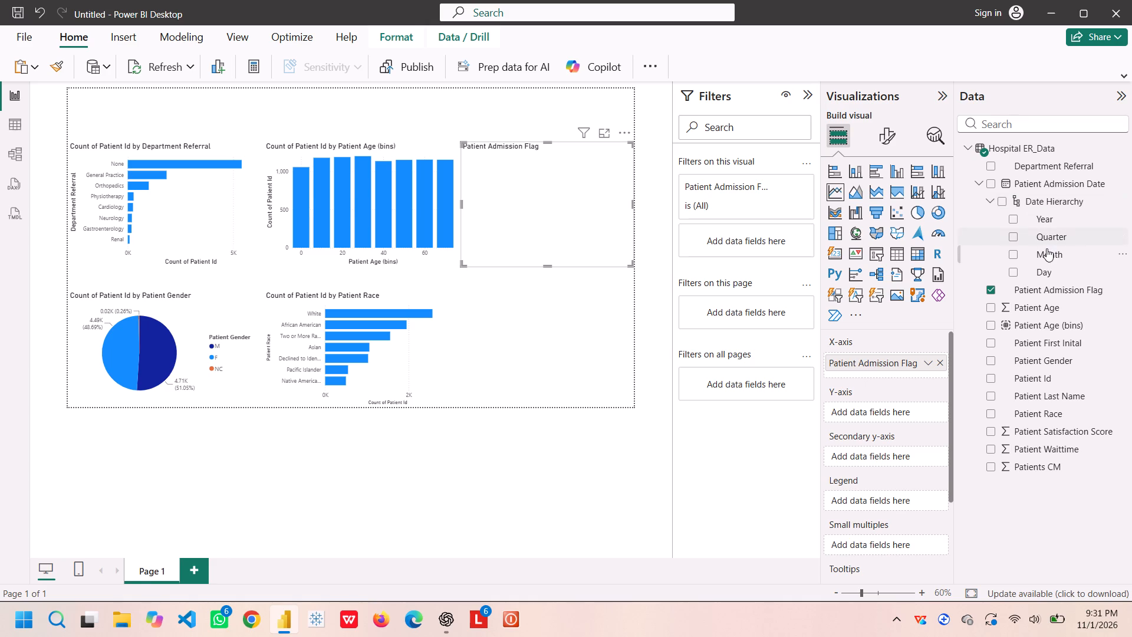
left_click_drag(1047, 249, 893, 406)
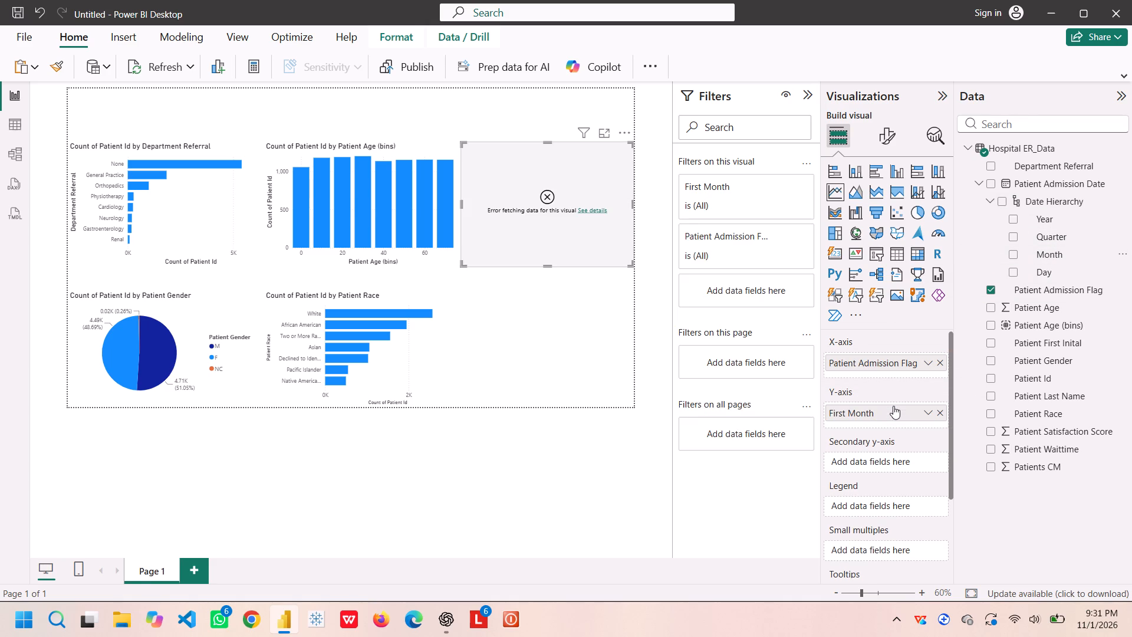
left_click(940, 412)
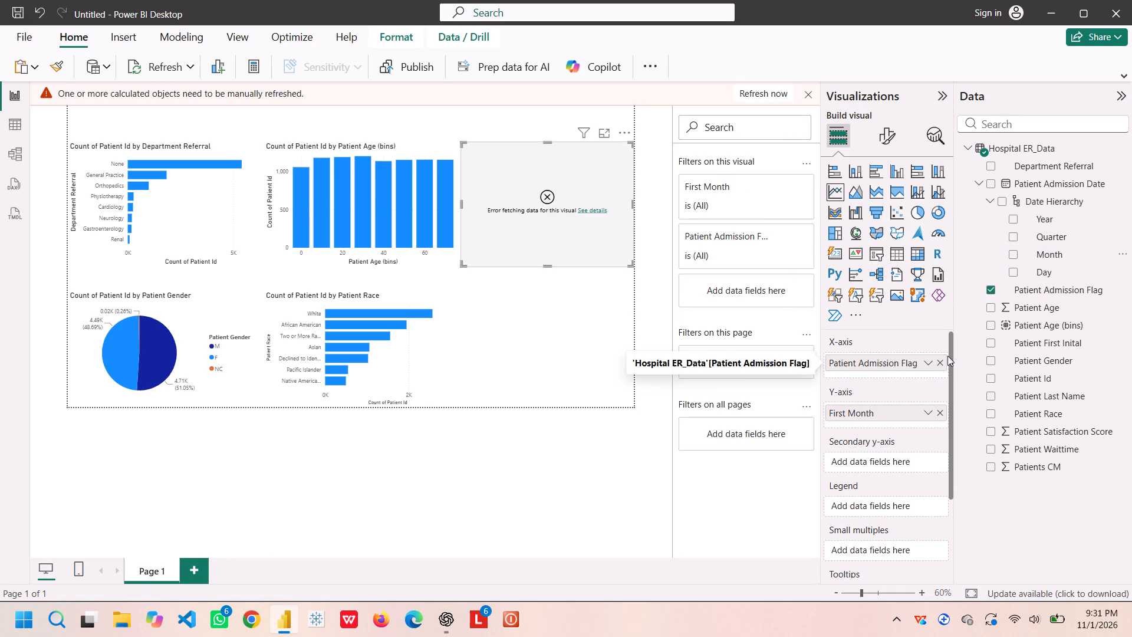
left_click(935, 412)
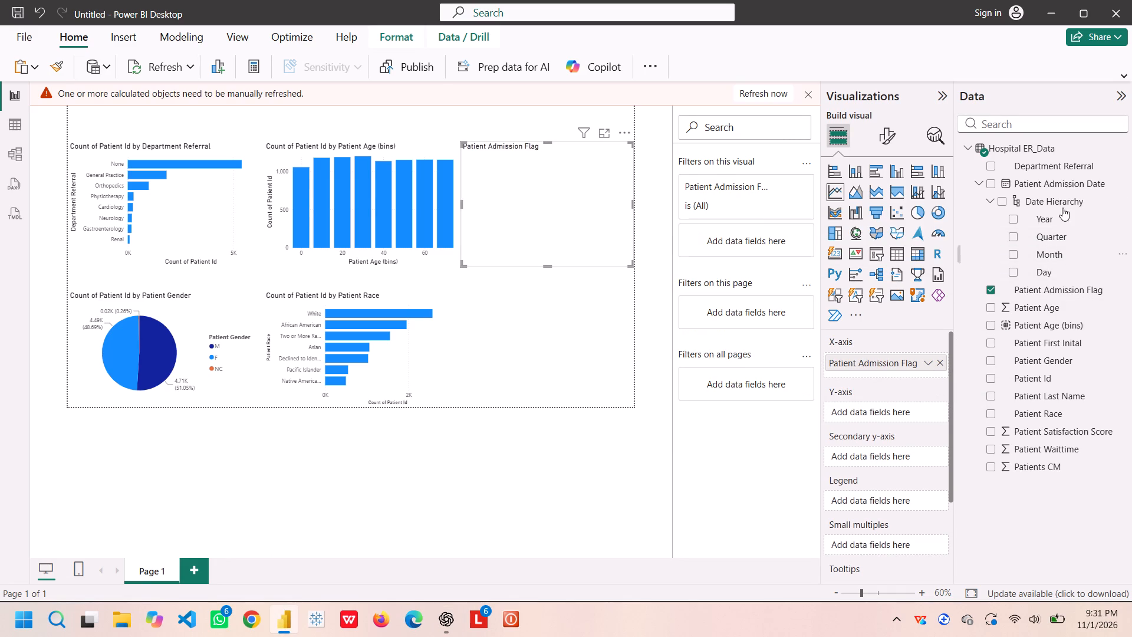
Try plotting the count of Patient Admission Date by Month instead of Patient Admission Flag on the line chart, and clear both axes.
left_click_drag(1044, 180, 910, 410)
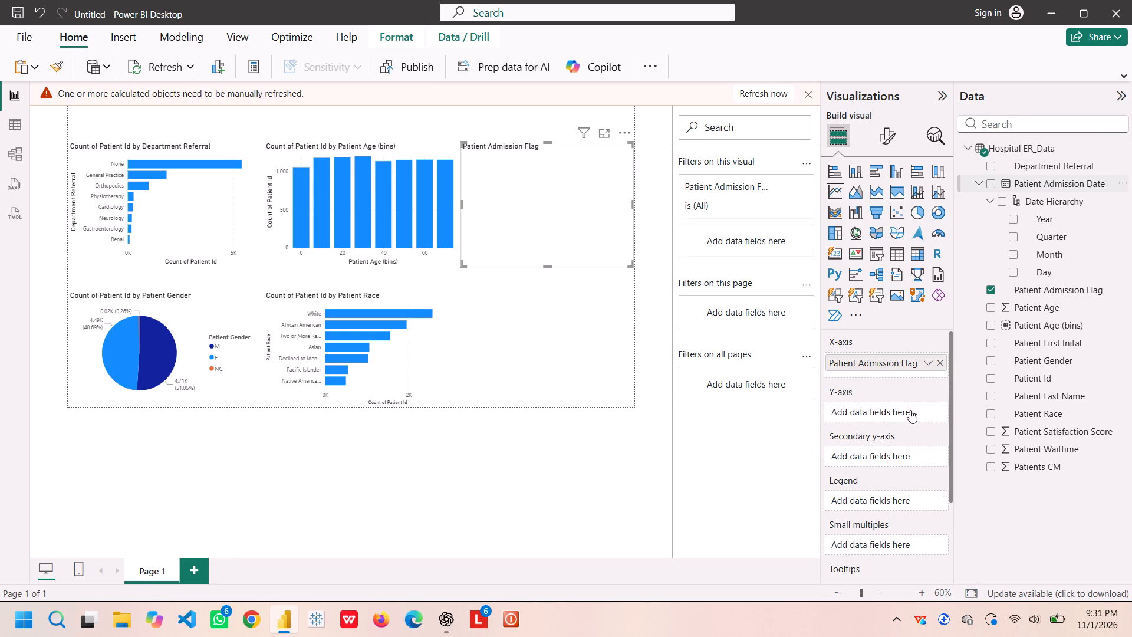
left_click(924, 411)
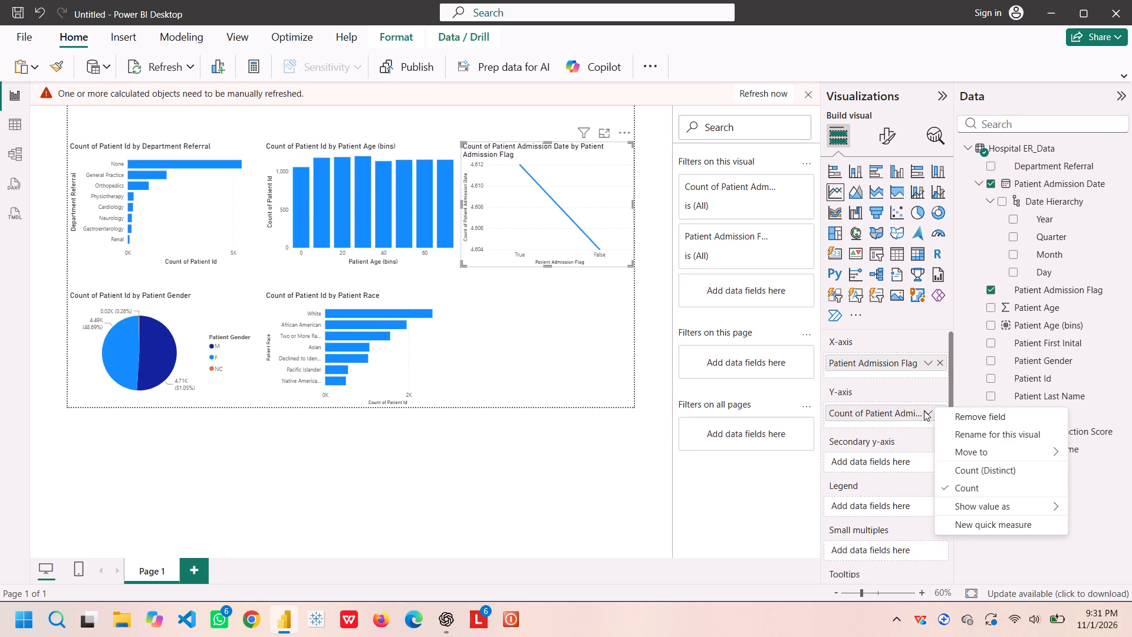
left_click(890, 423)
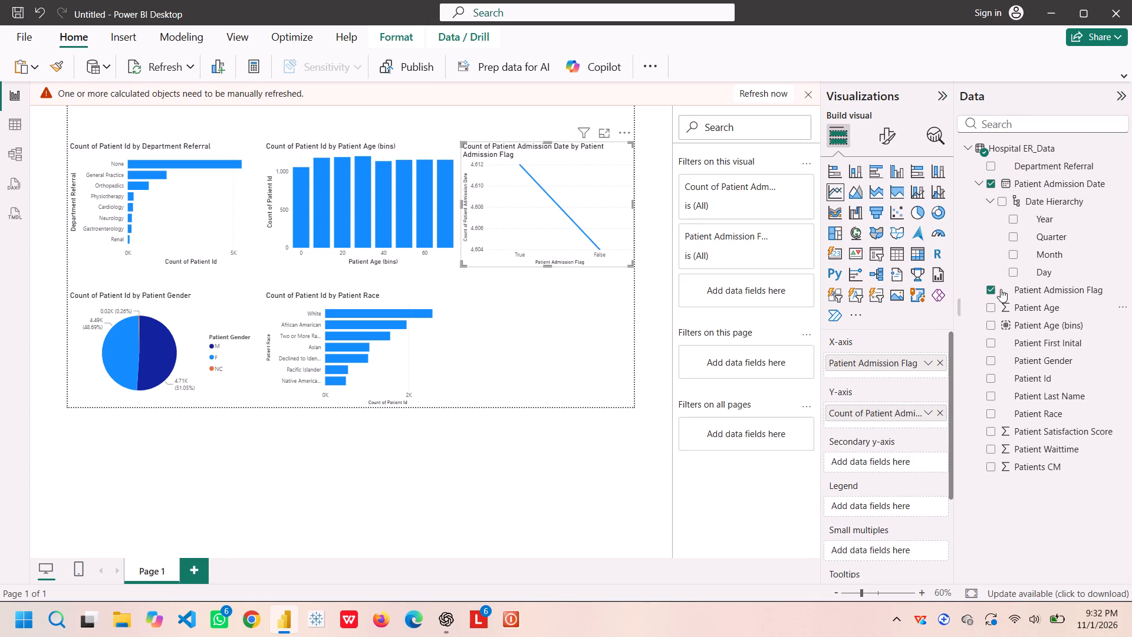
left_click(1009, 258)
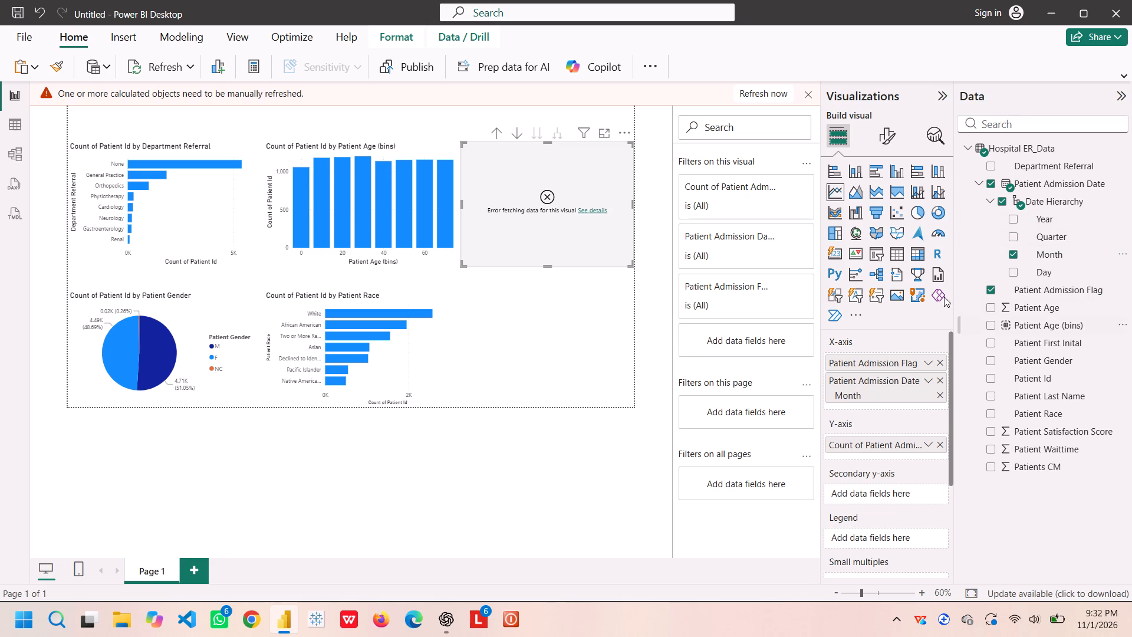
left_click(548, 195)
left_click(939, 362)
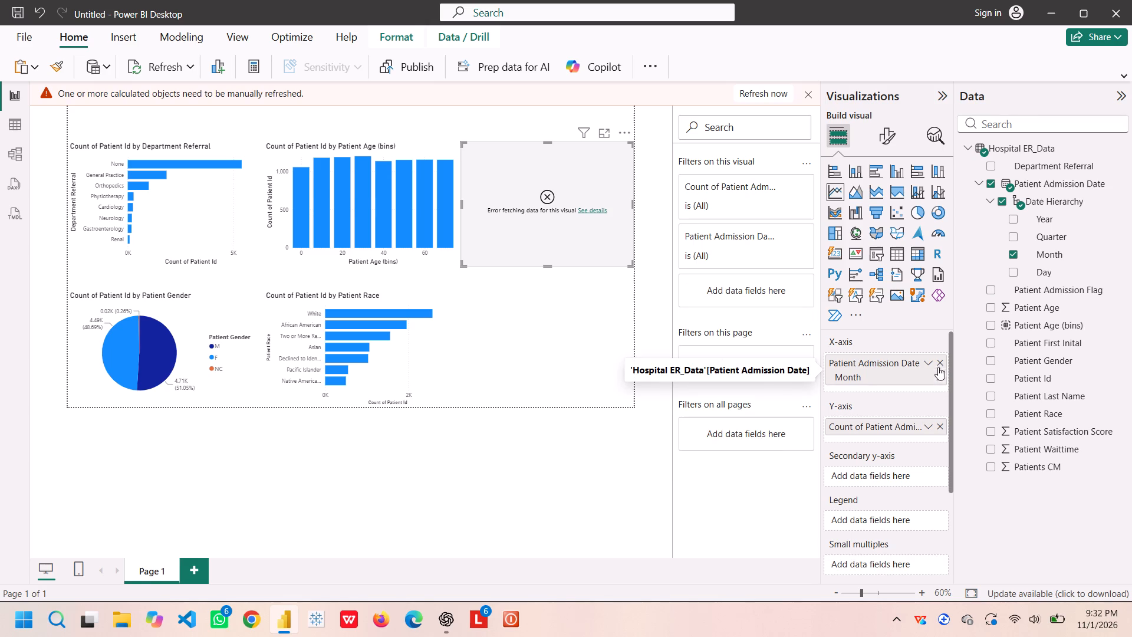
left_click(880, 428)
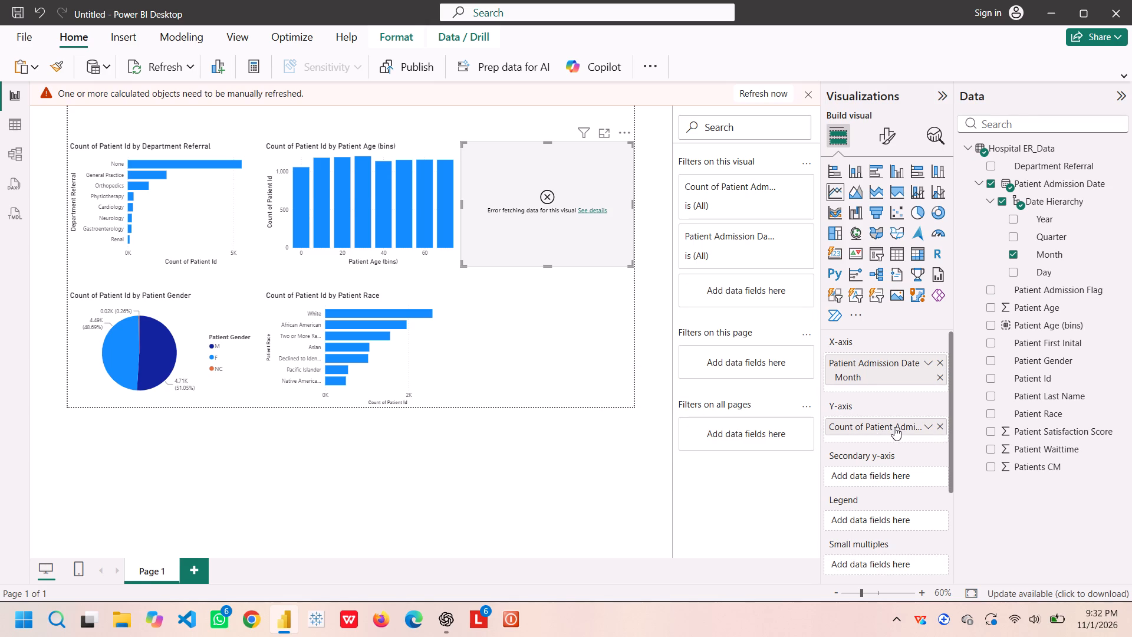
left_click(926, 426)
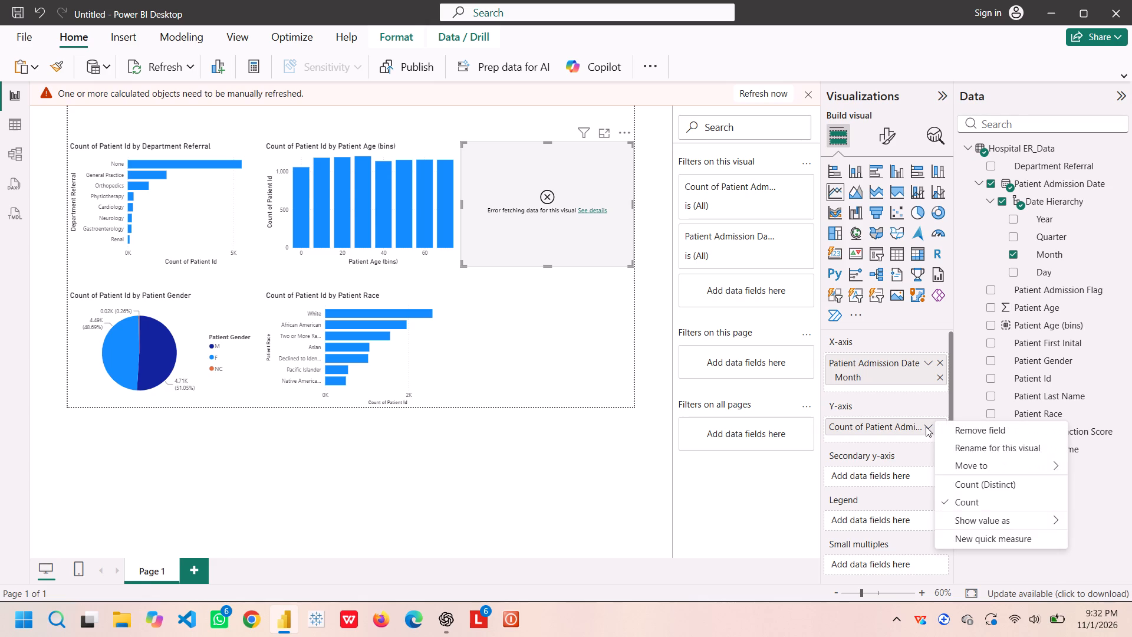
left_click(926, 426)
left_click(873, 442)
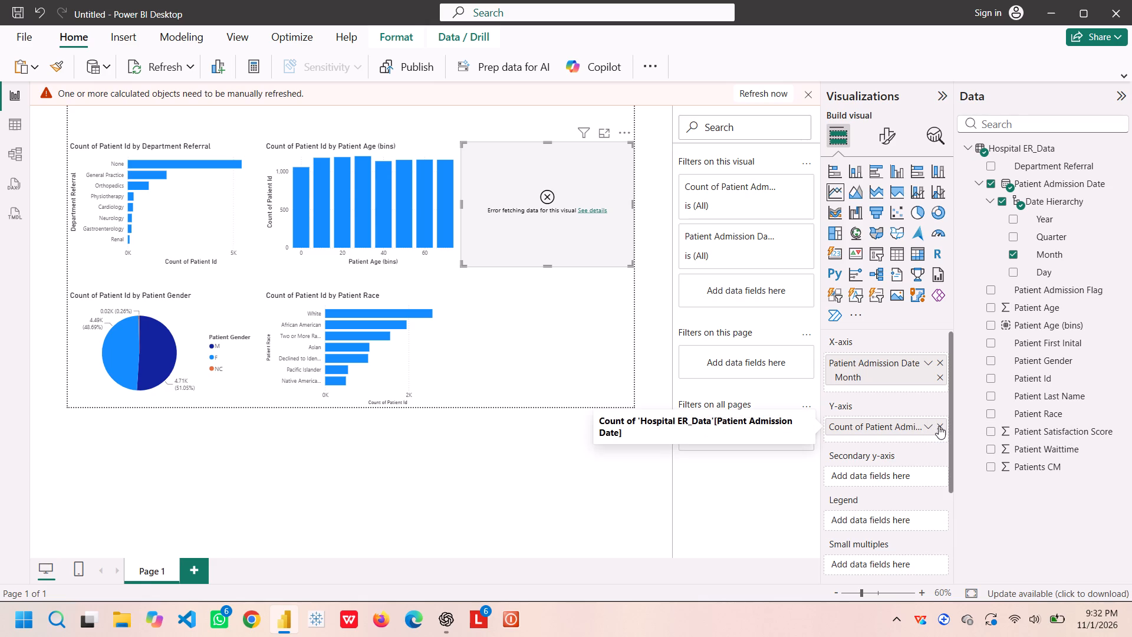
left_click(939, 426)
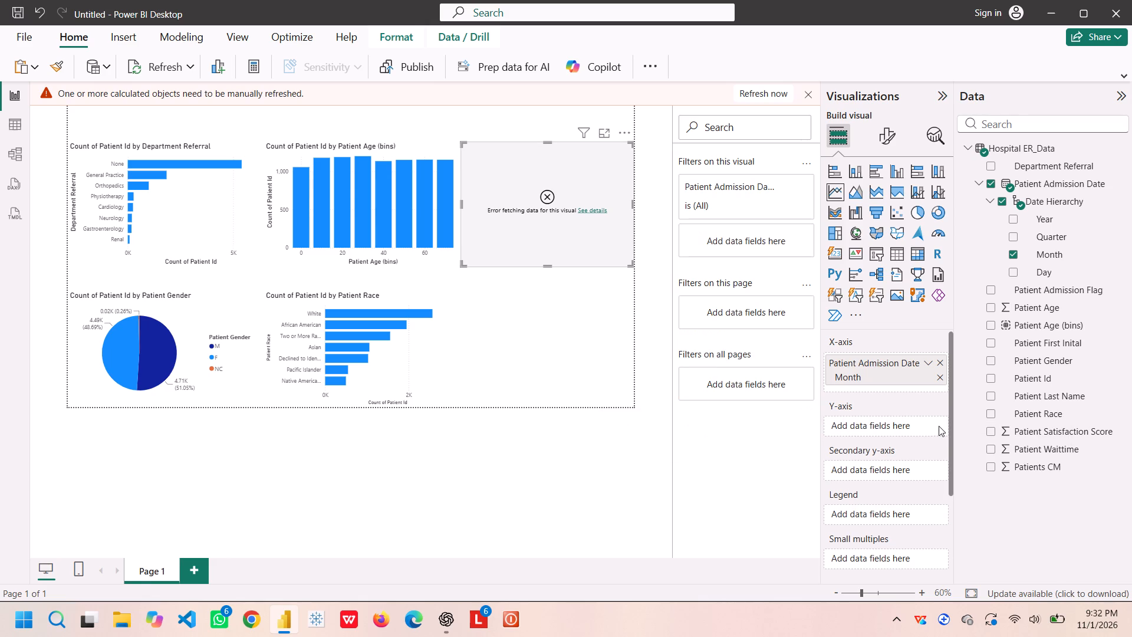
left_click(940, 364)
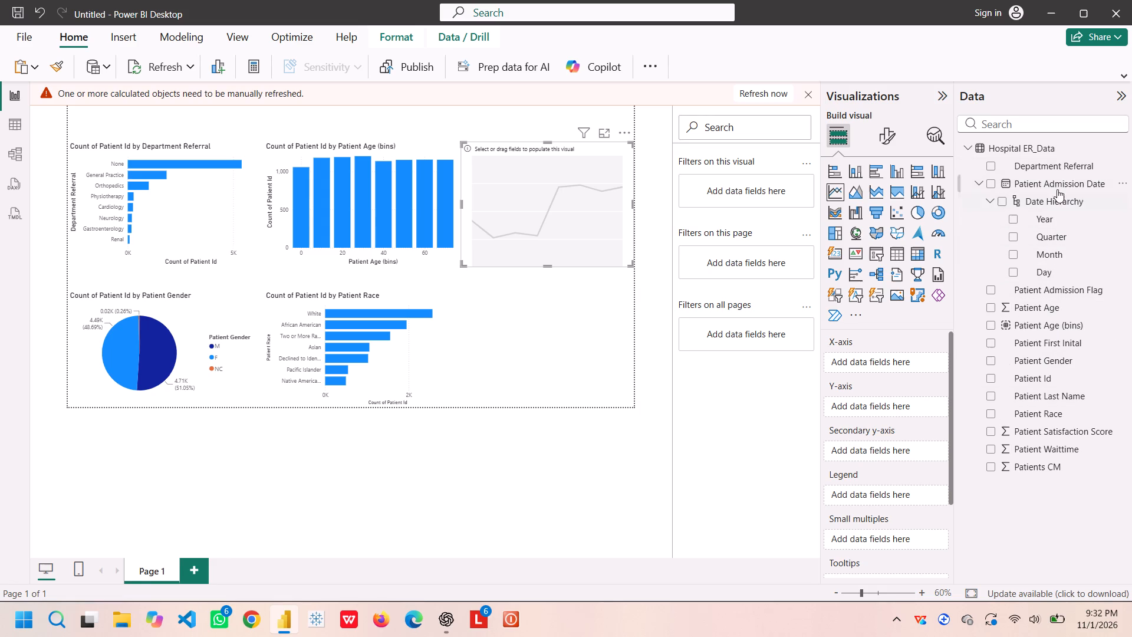
Assign Patient Admission Flag to the line chart's X-axis and the count of Patient Admission Date to its Y-axis.
left_click_drag(1088, 294, 914, 382)
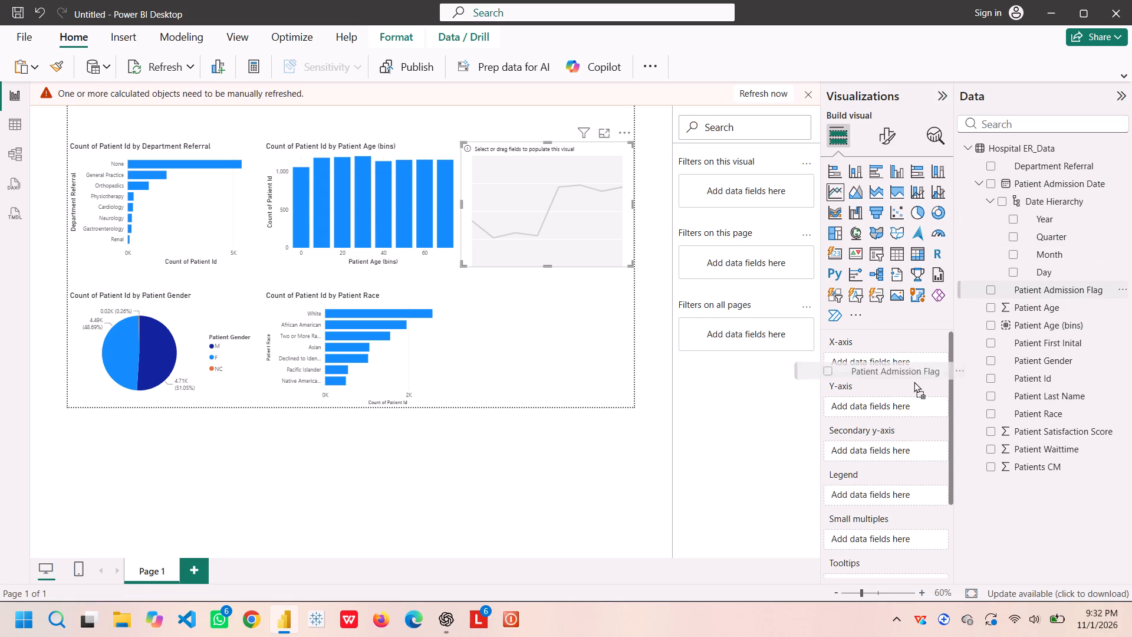
left_click_drag(914, 382, 923, 366)
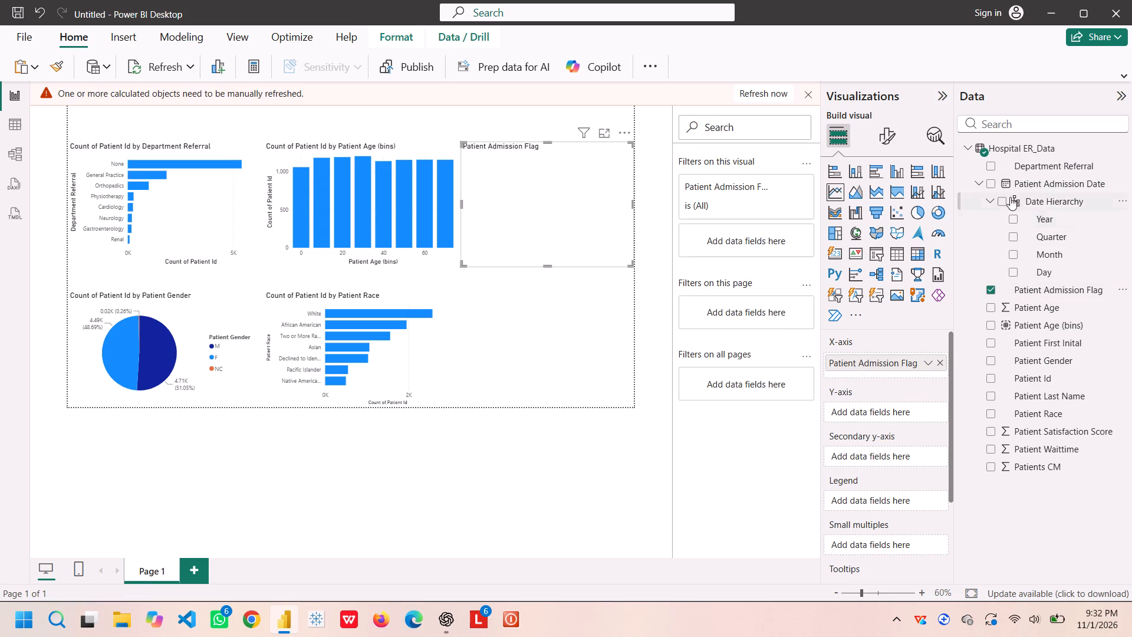
left_click_drag(1010, 186, 867, 419)
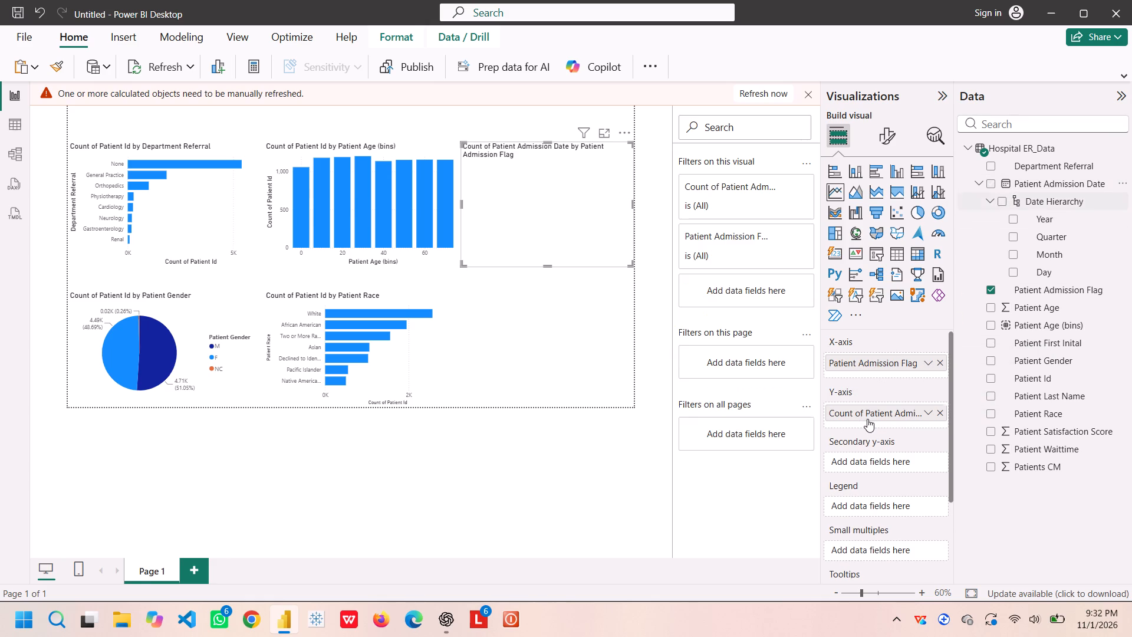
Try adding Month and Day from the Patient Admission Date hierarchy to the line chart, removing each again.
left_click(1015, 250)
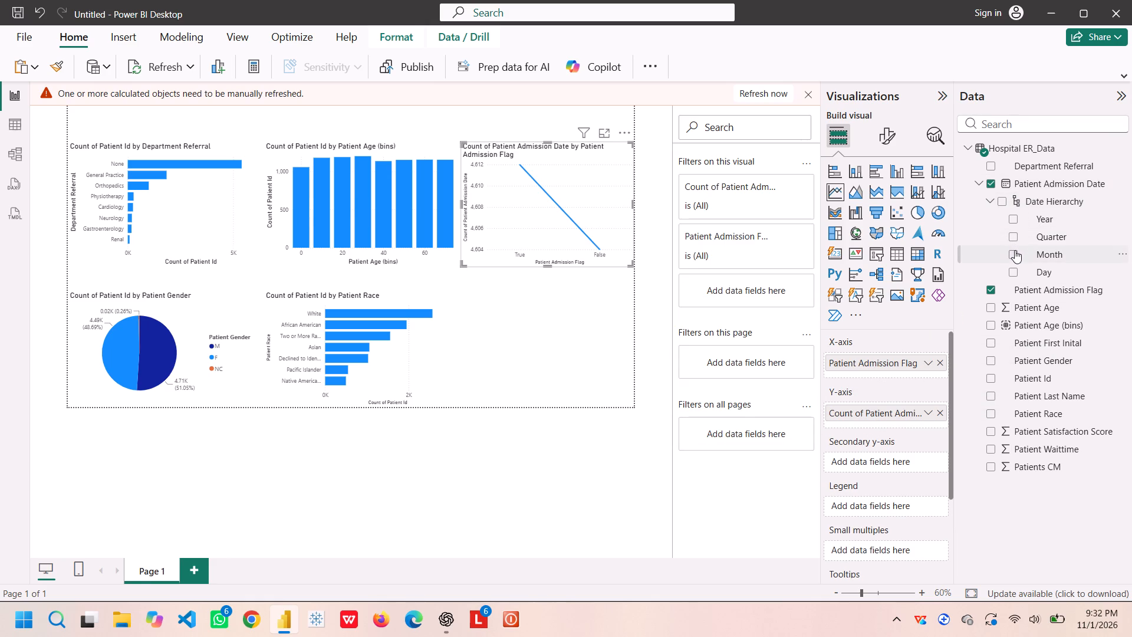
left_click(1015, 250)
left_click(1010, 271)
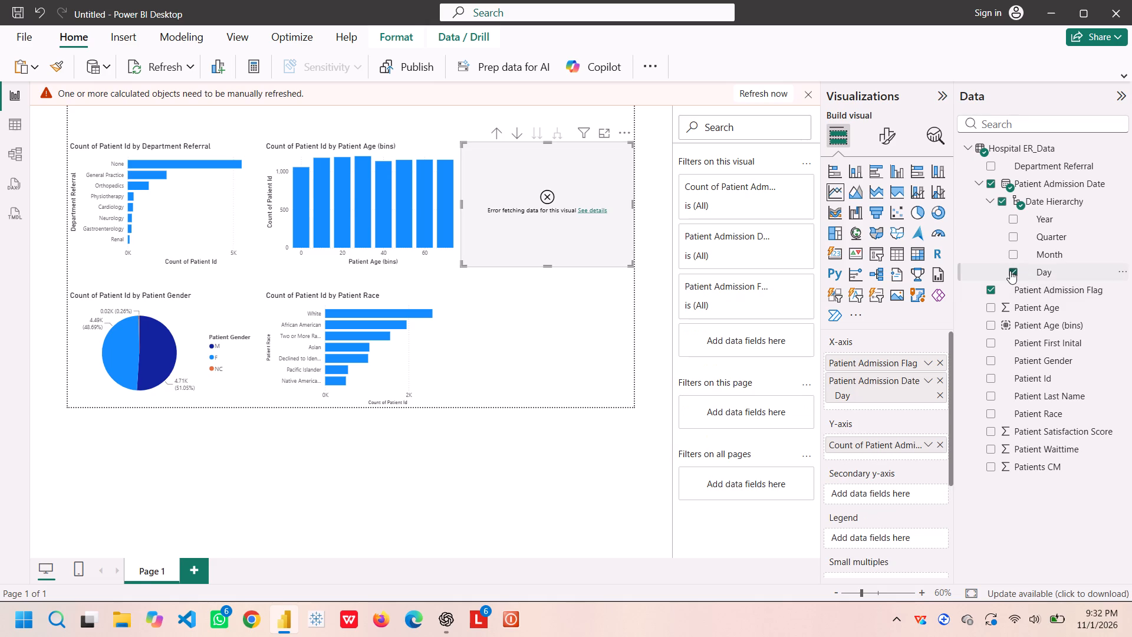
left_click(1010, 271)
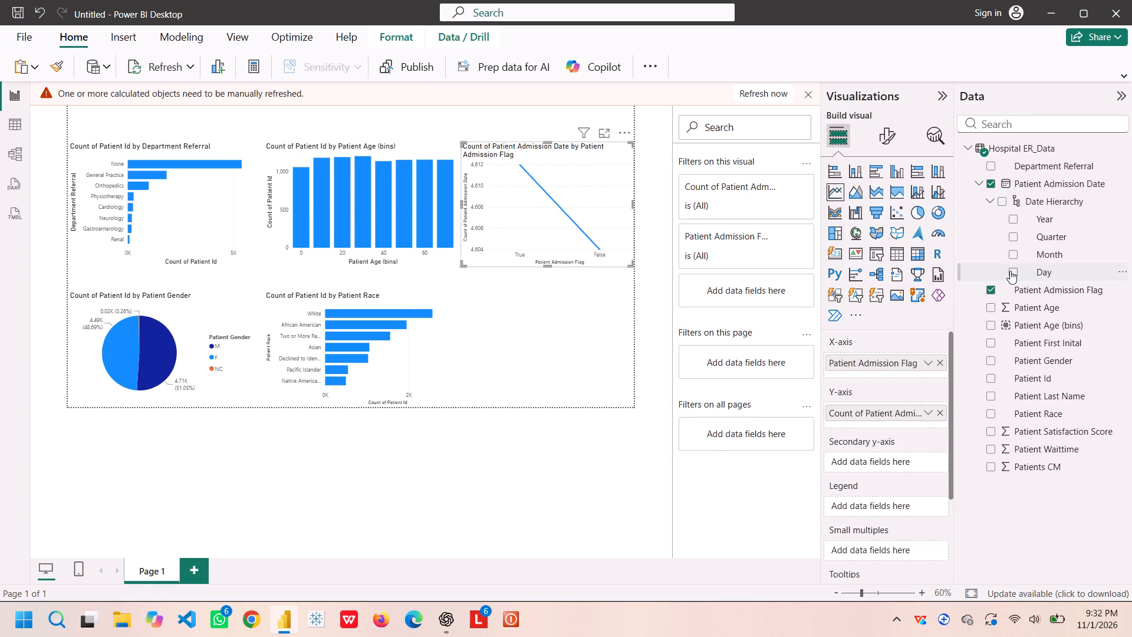
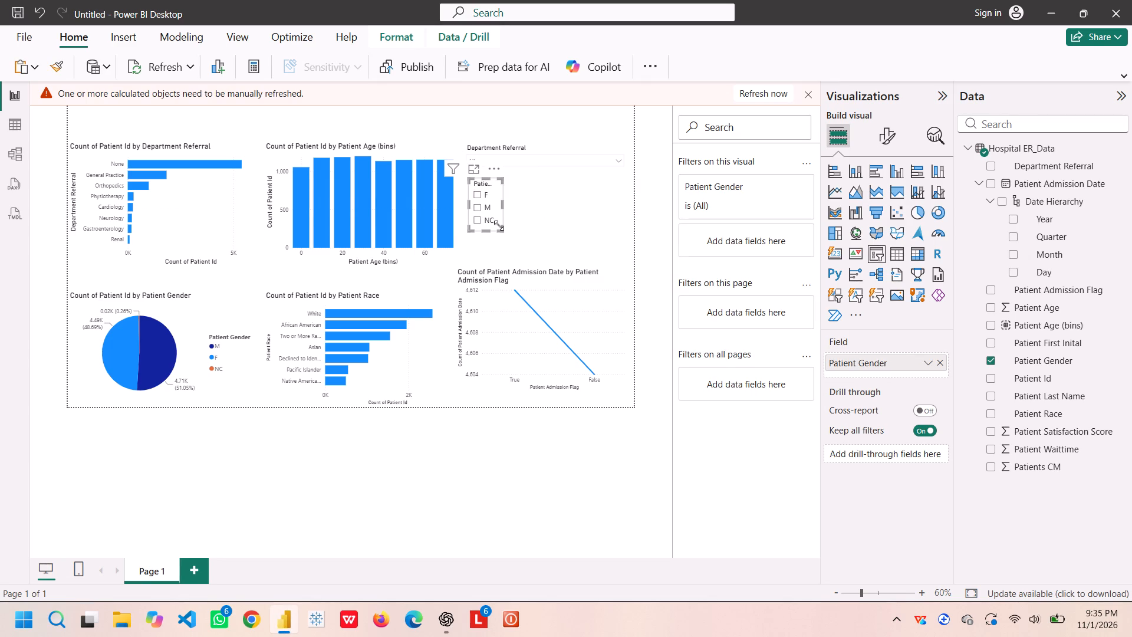
left_click_drag(500, 225, 547, 228)
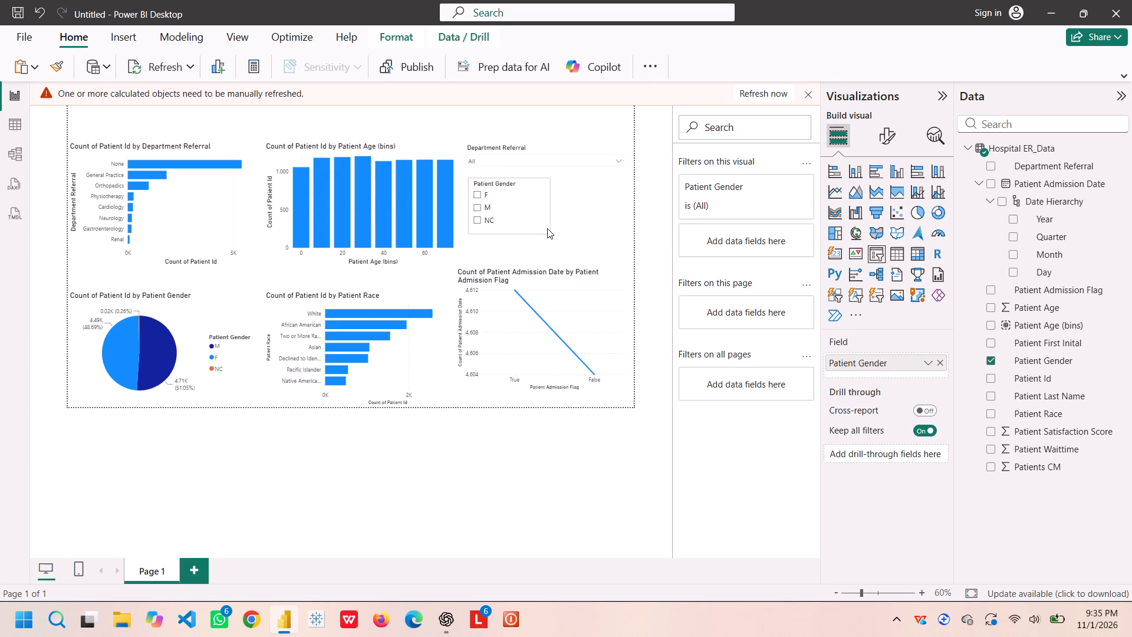
left_click_drag(547, 228, 533, 222)
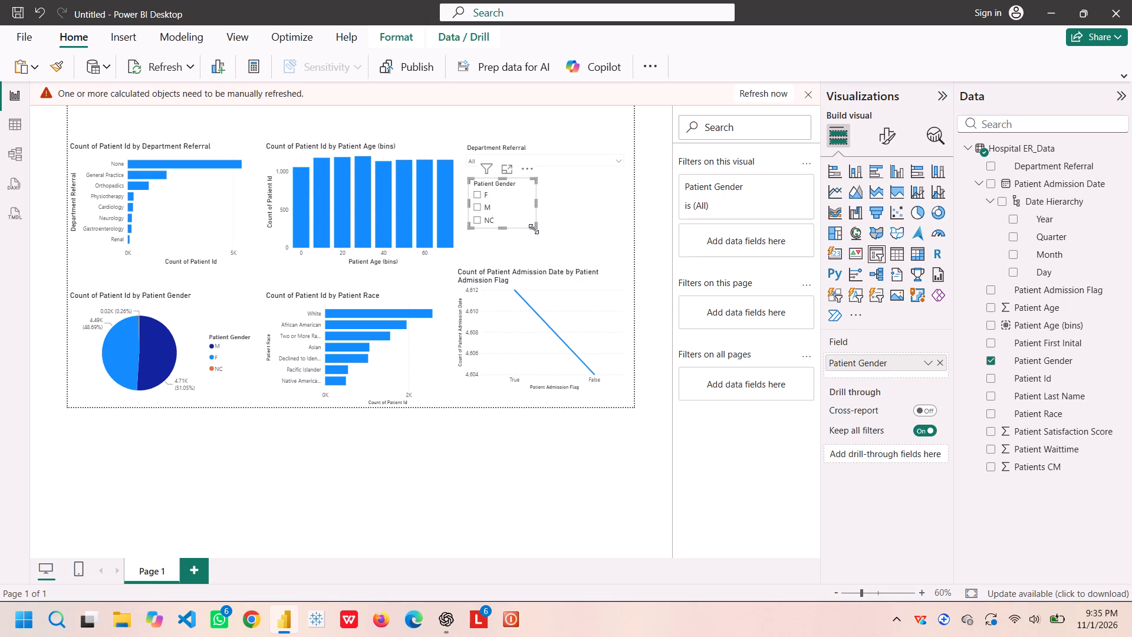
left_click_drag(534, 229, 622, 231)
left_click_drag(536, 214, 536, 232)
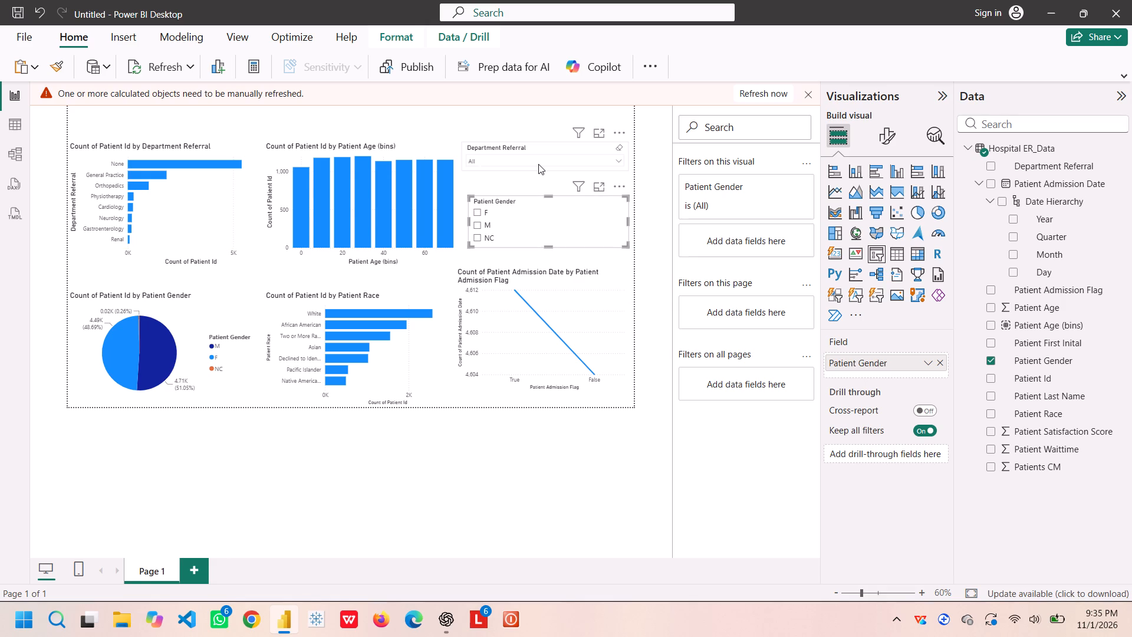
Check that the Department Referral dropdown list opens over the Patient Gender slicer, and close the list again.
left_click(538, 164)
left_click_drag(538, 164, 541, 154)
left_click_drag(541, 154, 539, 164)
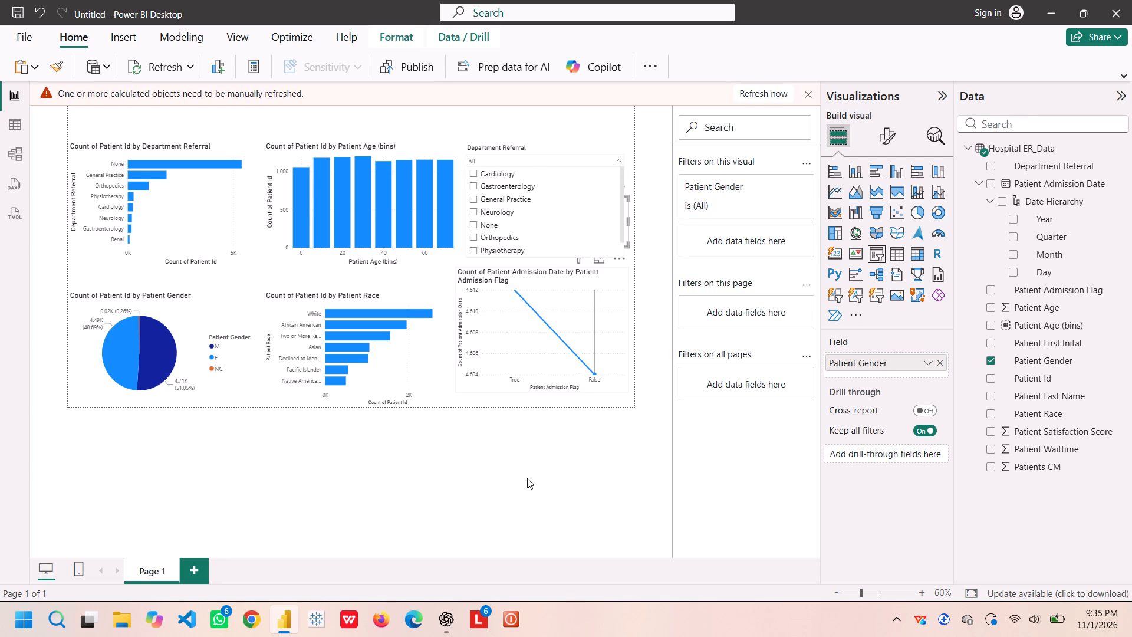
left_click(527, 478)
Dismiss the manual-refresh notice about calculated objects above the report canvas.
scroll(426, 312, "up", 1)
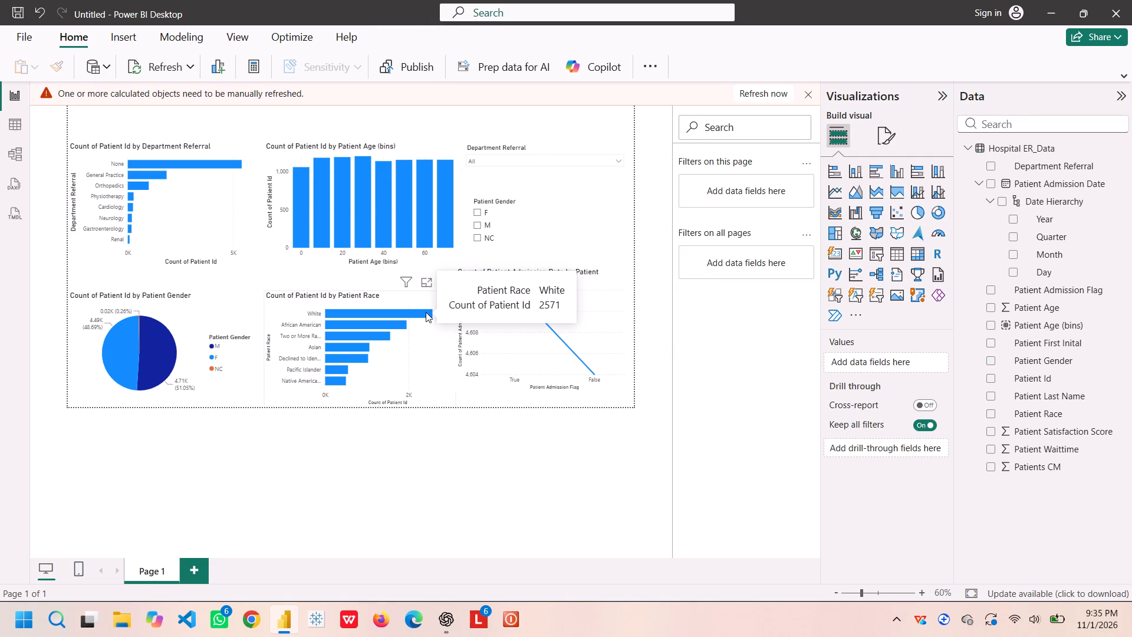
scroll(426, 312, "up", 1)
left_click(805, 94)
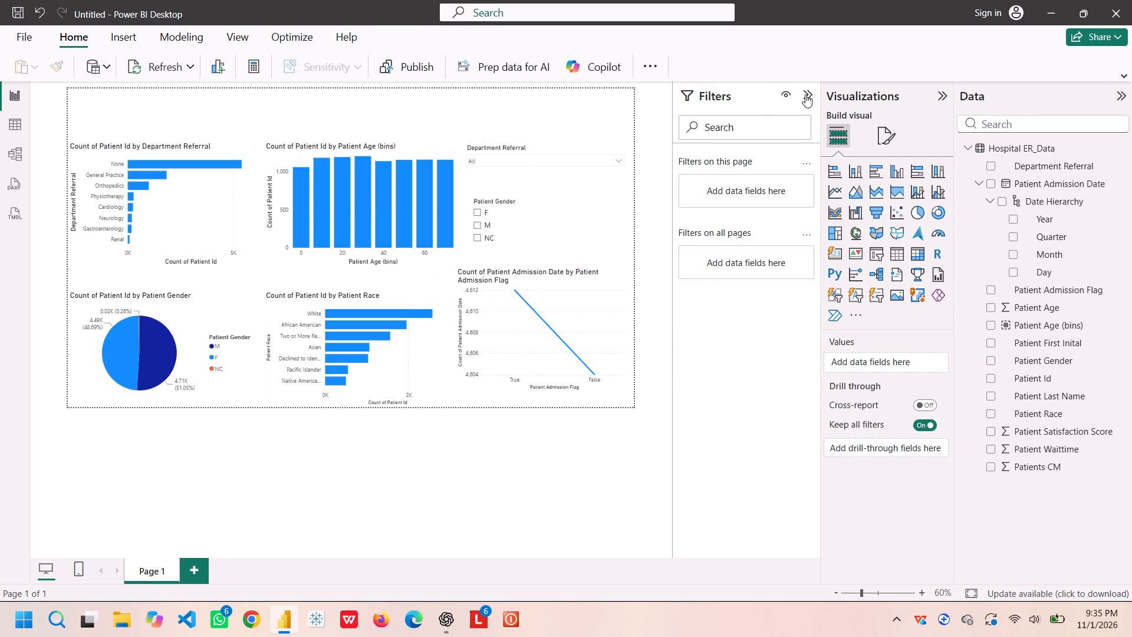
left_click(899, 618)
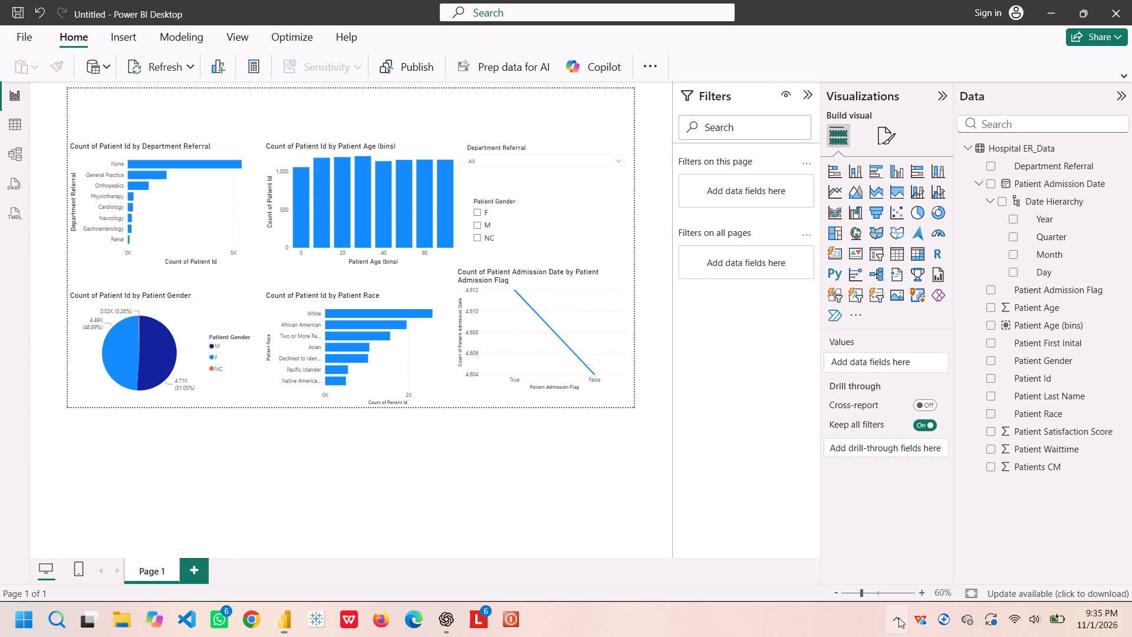
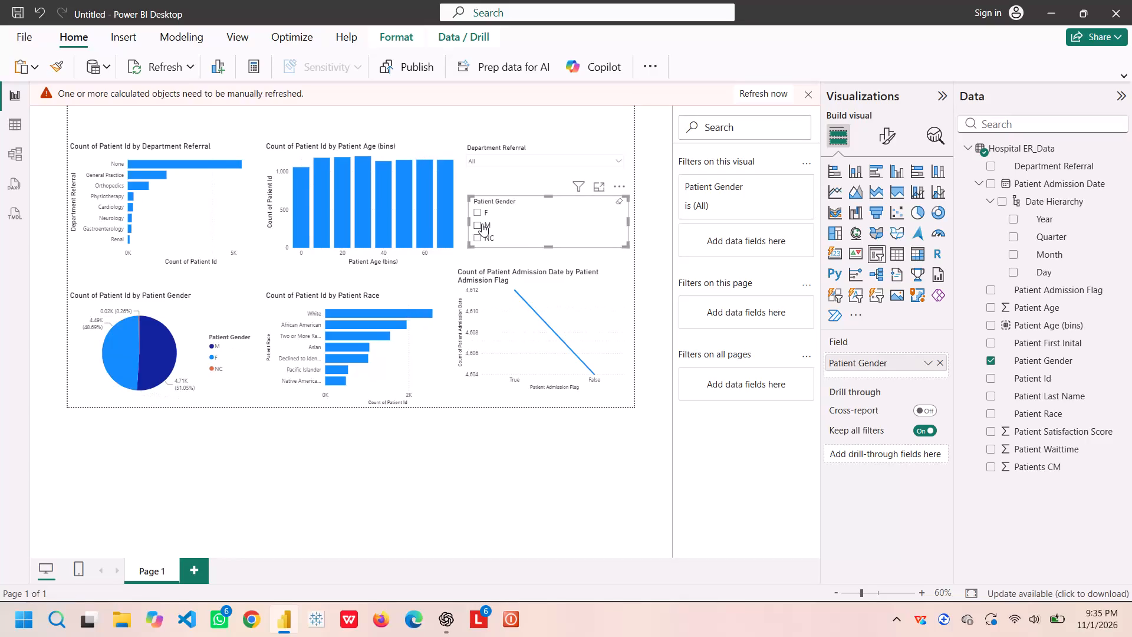
Test the Patient Gender slicer by selecting and clearing the M option and the F option.
left_click(482, 224)
left_click(482, 224)
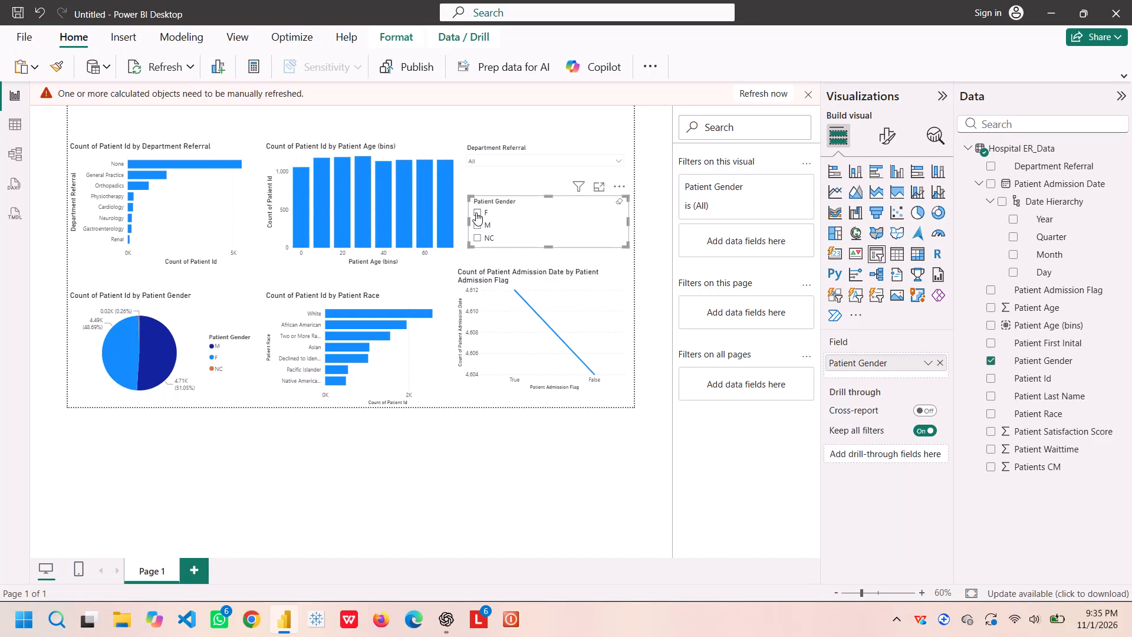
left_click(476, 212)
left_click(476, 212)
Move the Department Referral slicer down to sit just above the Patient Gender slicer, and deselect it.
left_click_drag(521, 155, 528, 143)
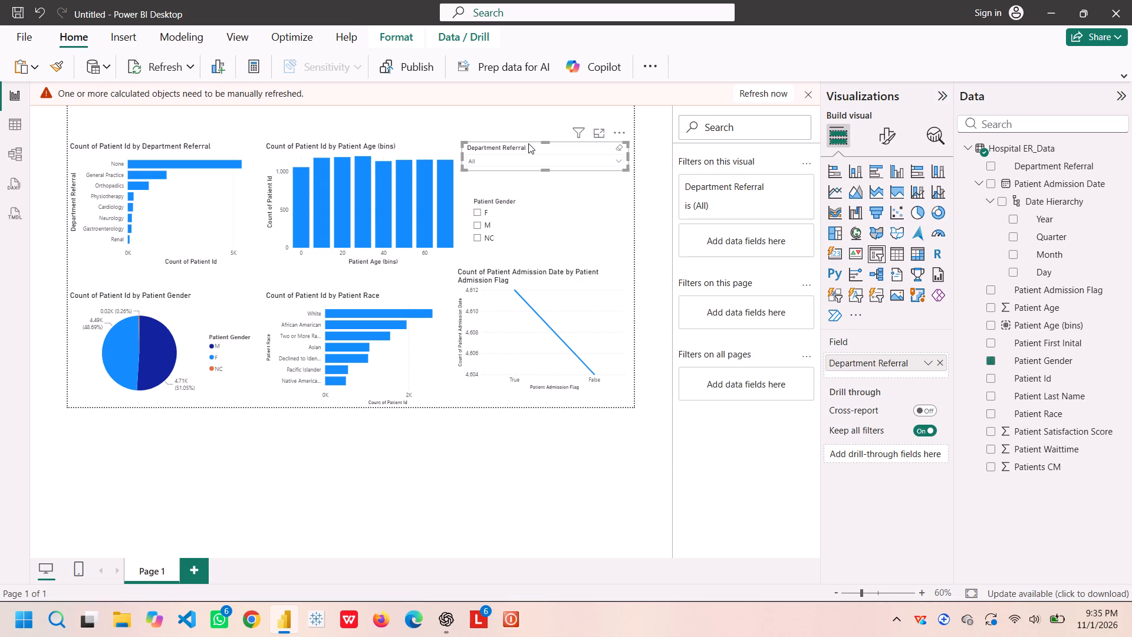
left_click_drag(528, 143, 528, 160)
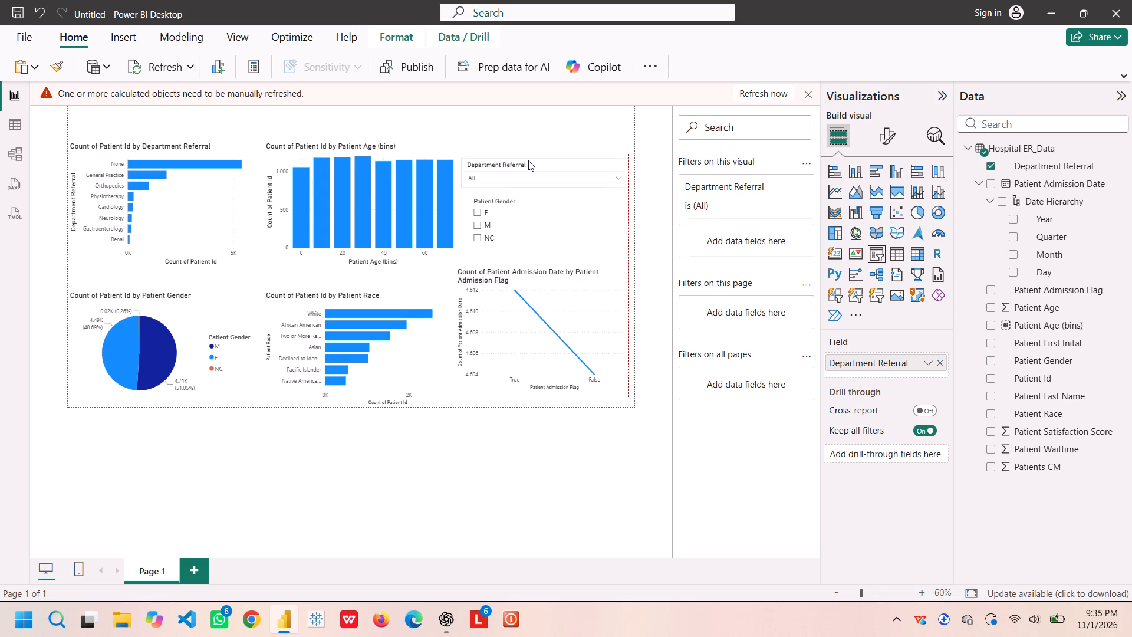
left_click_drag(528, 160, 529, 162)
left_click(536, 512)
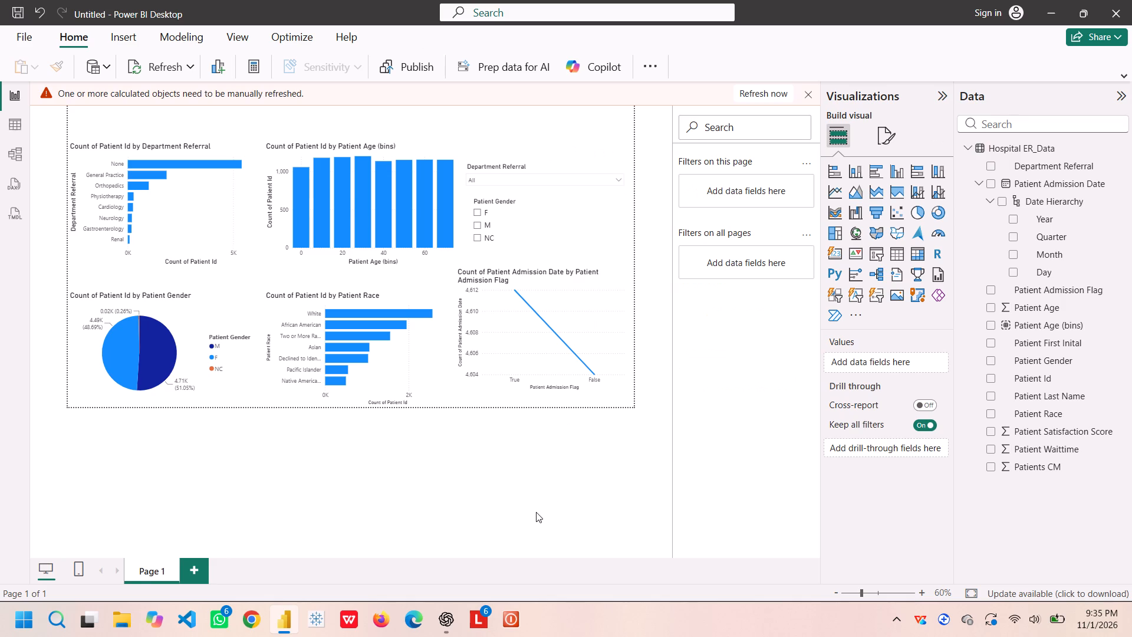
left_click(536, 512)
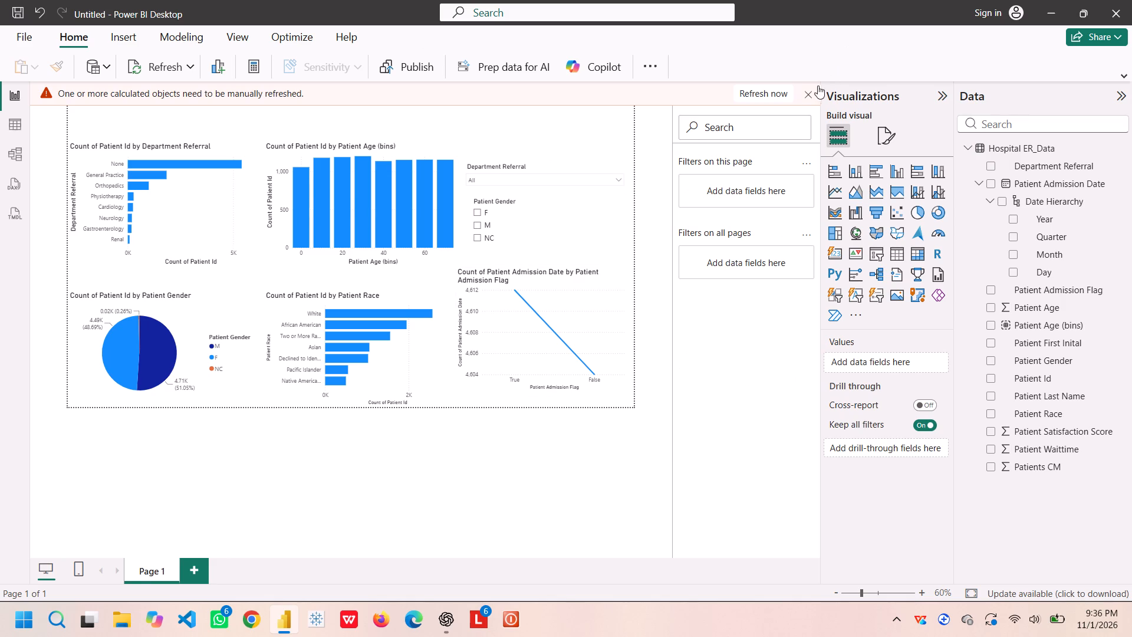
Dismiss the manual-refresh notice about calculated objects above the report canvas.
left_click(810, 92)
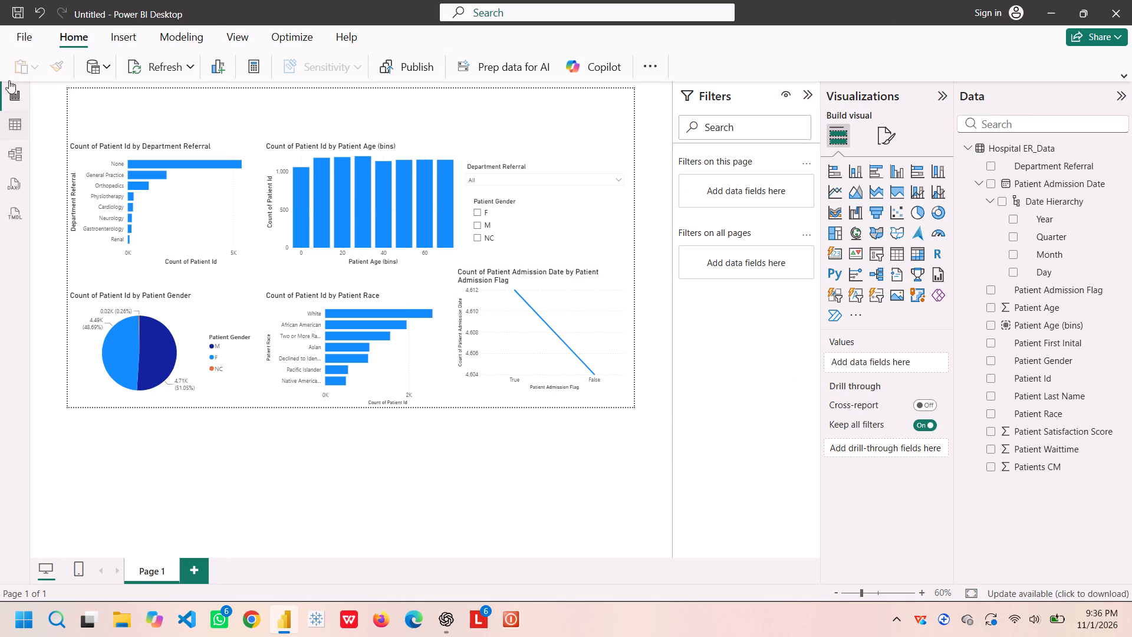
Insert a text box and size it as a shallow banner spanning the full width along the top of the report page.
left_click(130, 38)
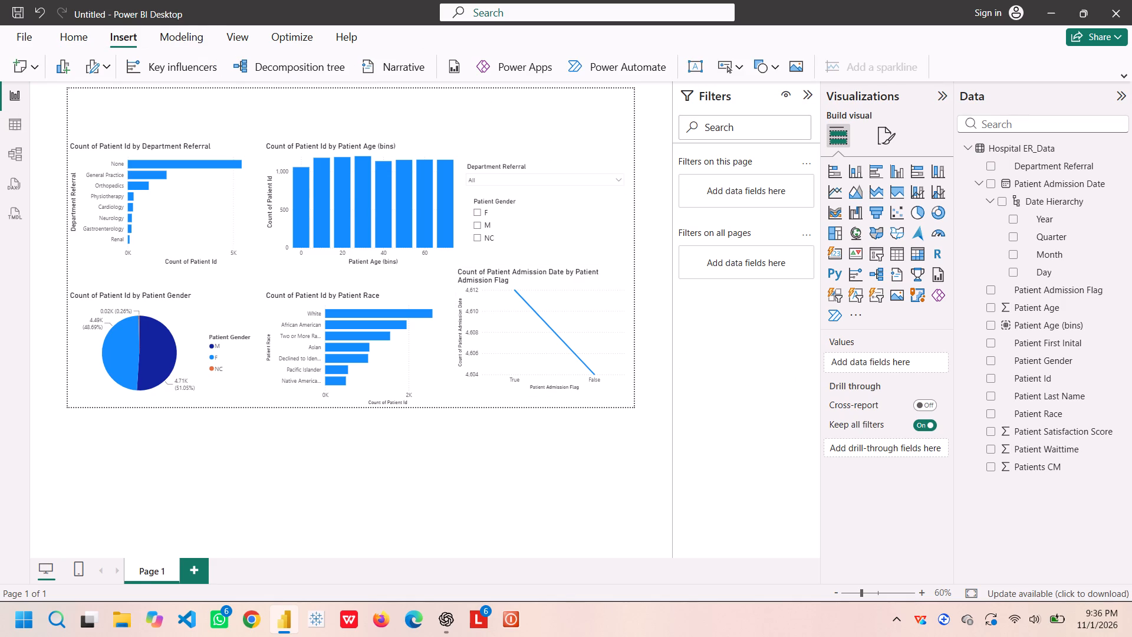
left_click(701, 70)
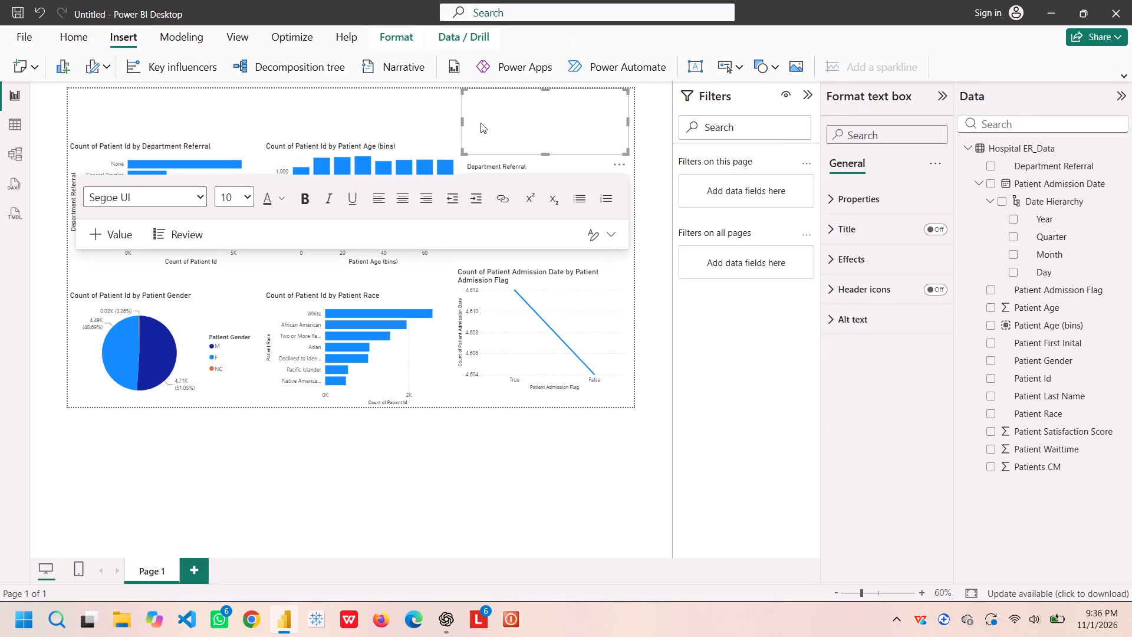
left_click_drag(462, 119, 166, 108)
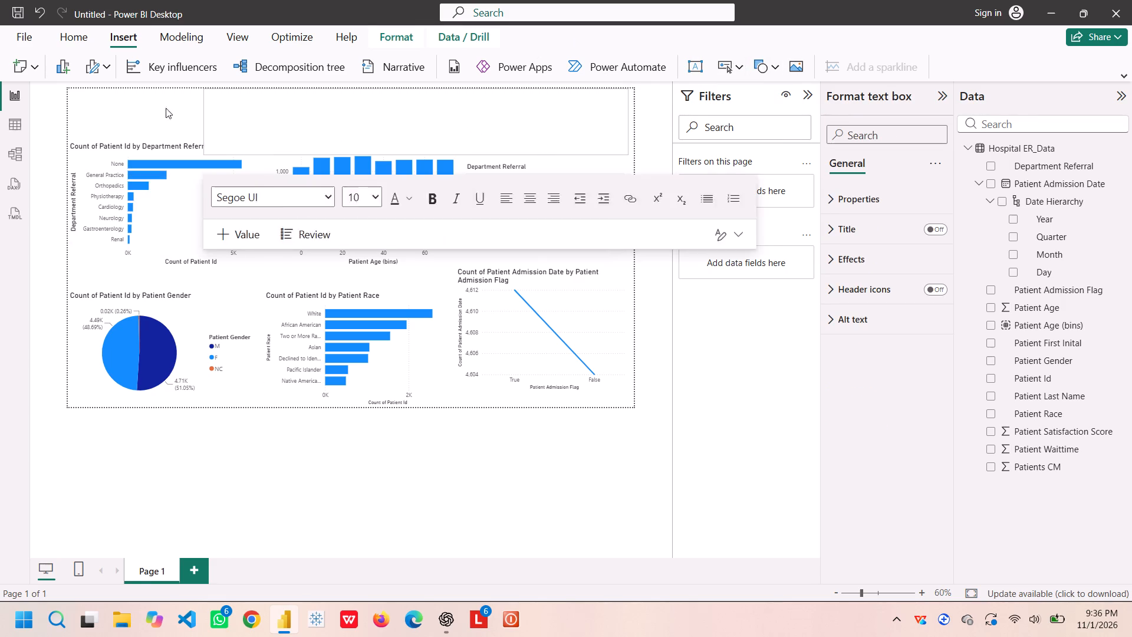
left_click_drag(166, 108, 66, 100)
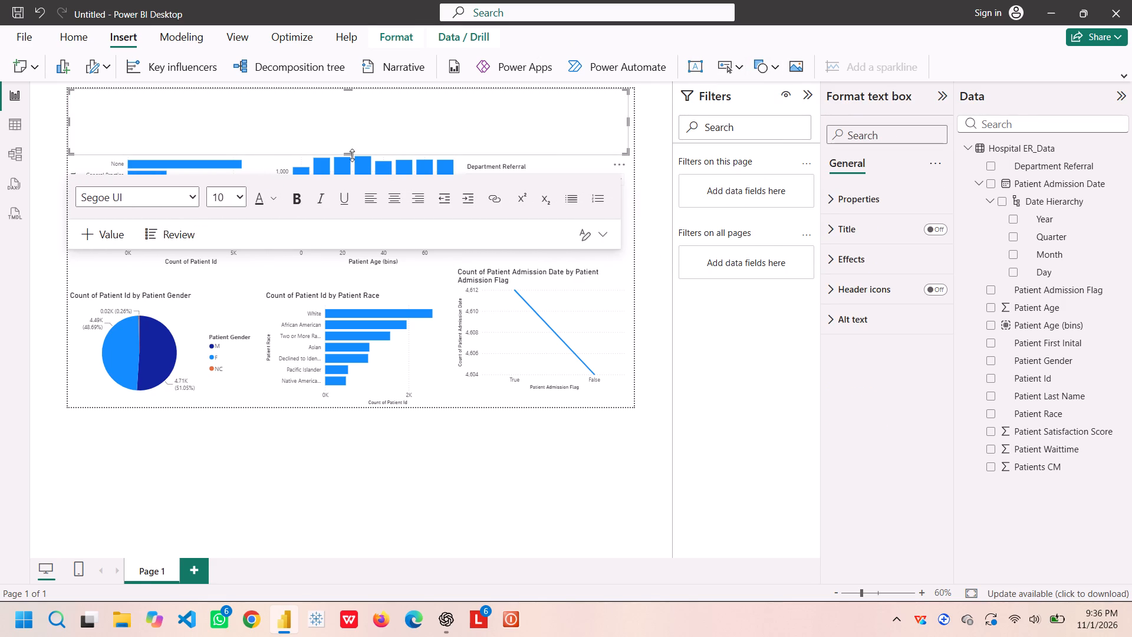
left_click_drag(346, 152, 346, 123)
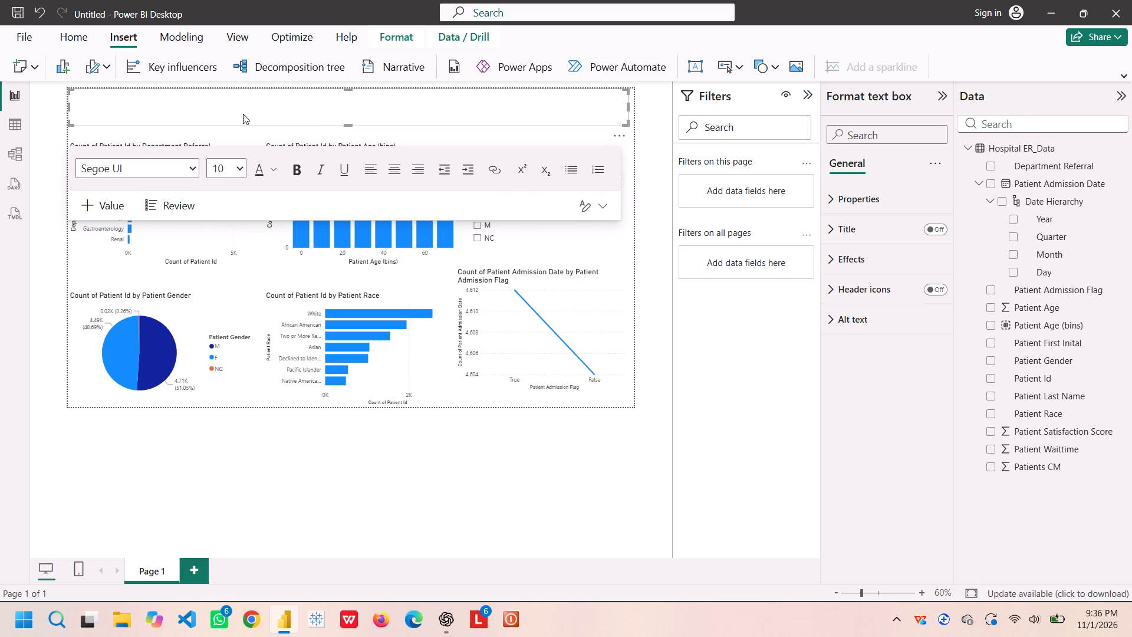
Enter the dashboard title "Hospital Managment System" in the banner text box.
left_click_drag(228, 90, 224, 100)
type("Ha")
key("BackSpace")
type("ospital")
key("space")
type("Managment")
key("space")
type("Sysyt")
key("BackSpace")
key("BackSpace")
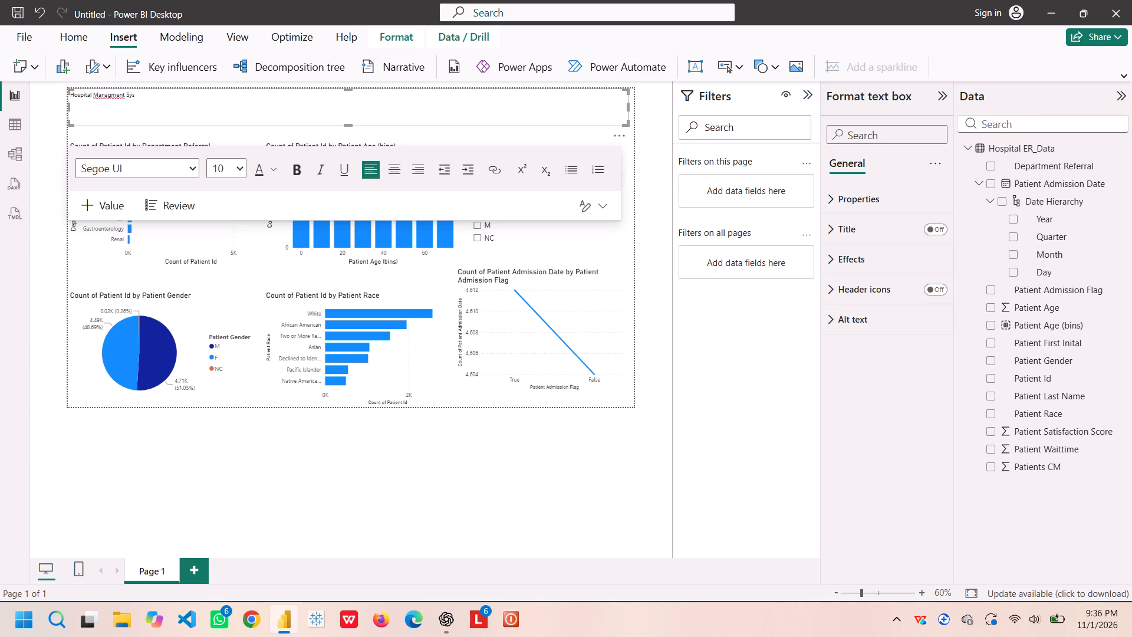
type("tem")
Make the title text bold and set its font size to 20.
left_click_drag(183, 98, 63, 101)
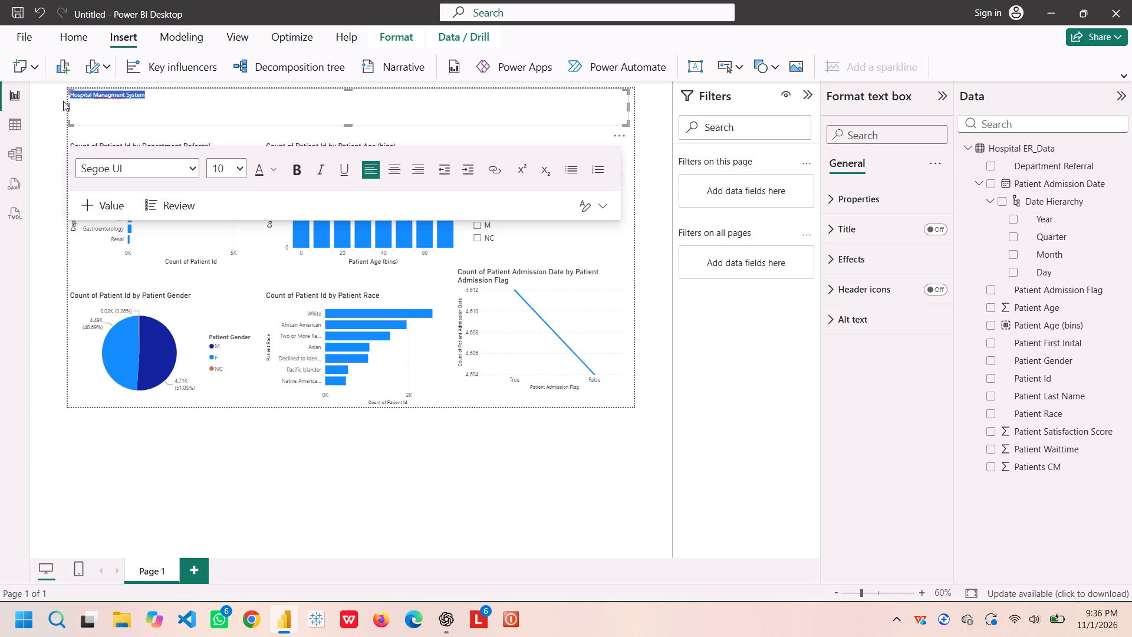
key("ctrl+b")
left_click_drag(275, 155, 239, 168)
left_click(239, 168)
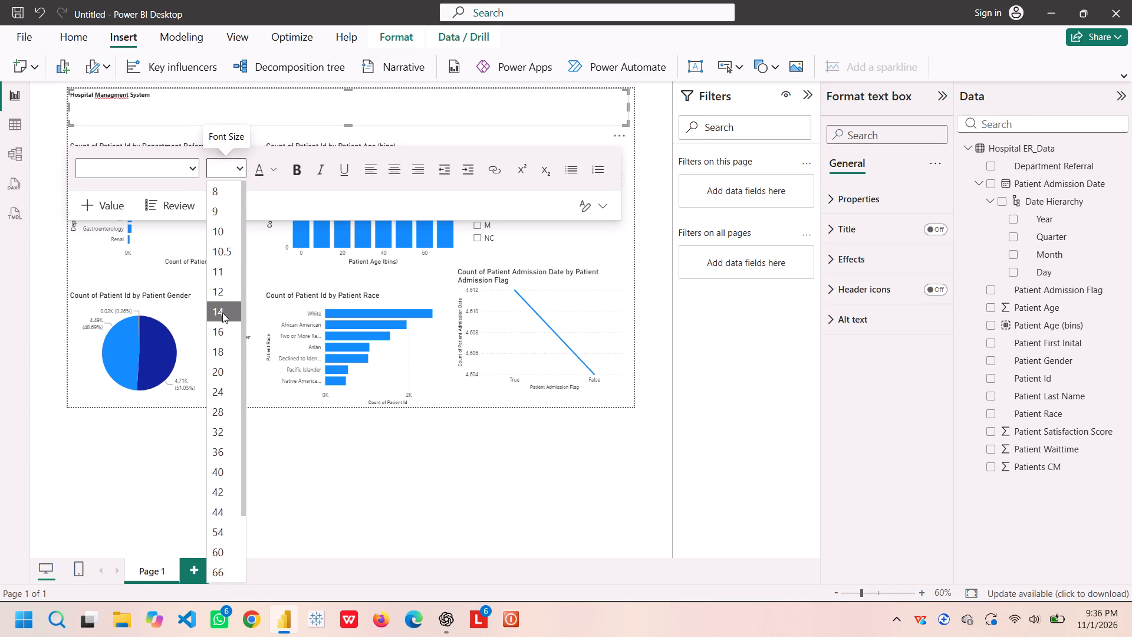
left_click(213, 380)
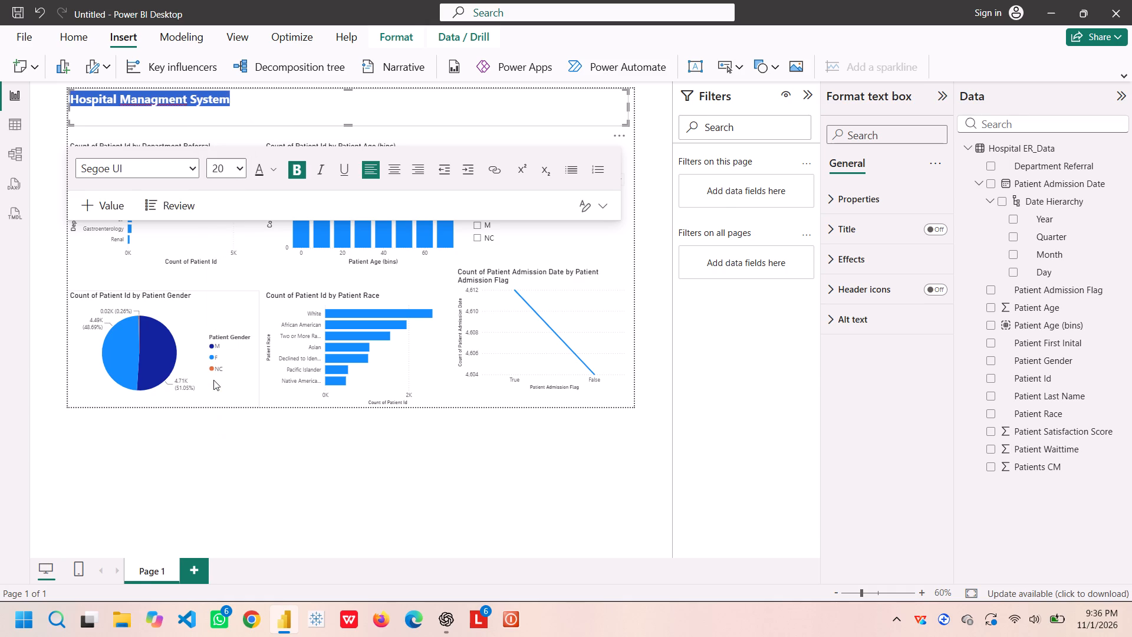
left_click_drag(213, 380, 191, 365)
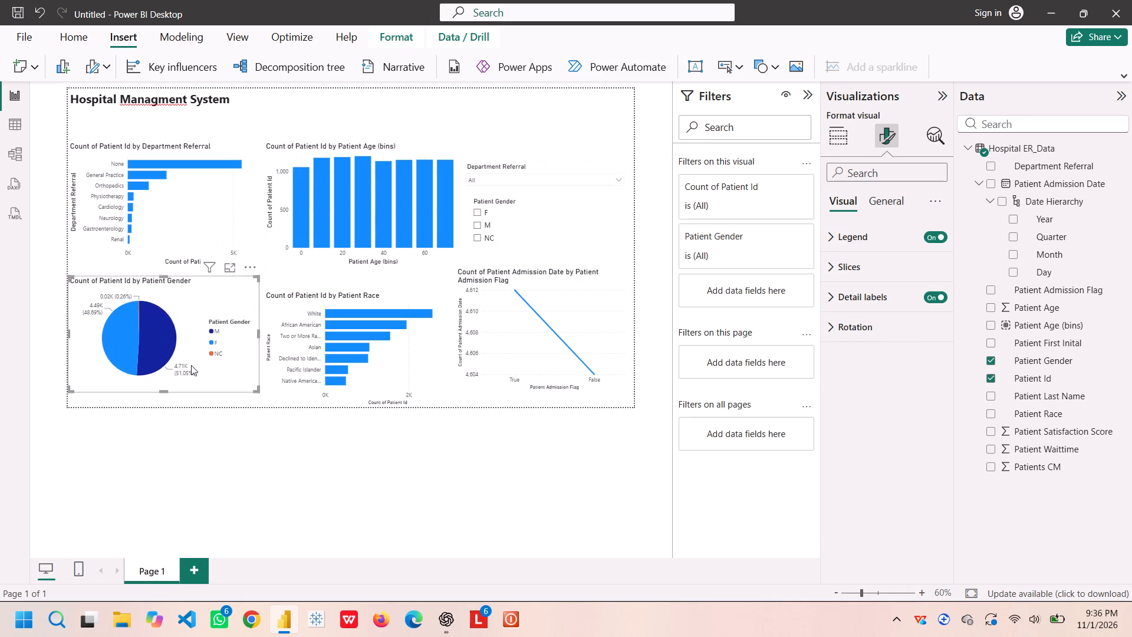
Set the whole title's font size to 32 and its font color to the darkest shade of the theme blue.
left_click(194, 100)
left_click(194, 100)
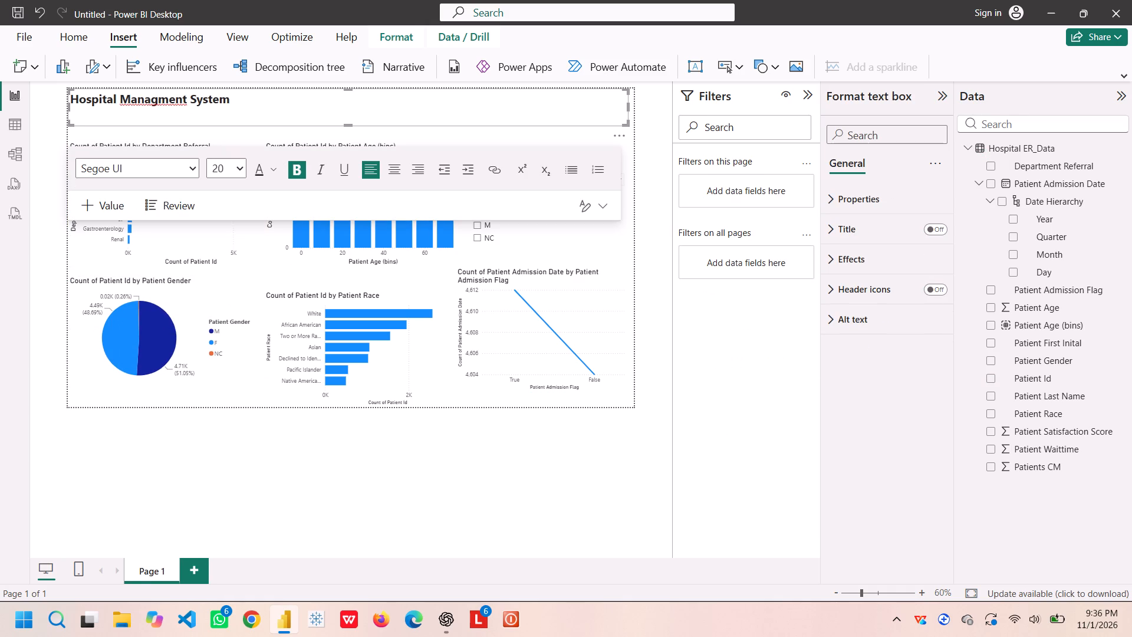
key("ctrl+a")
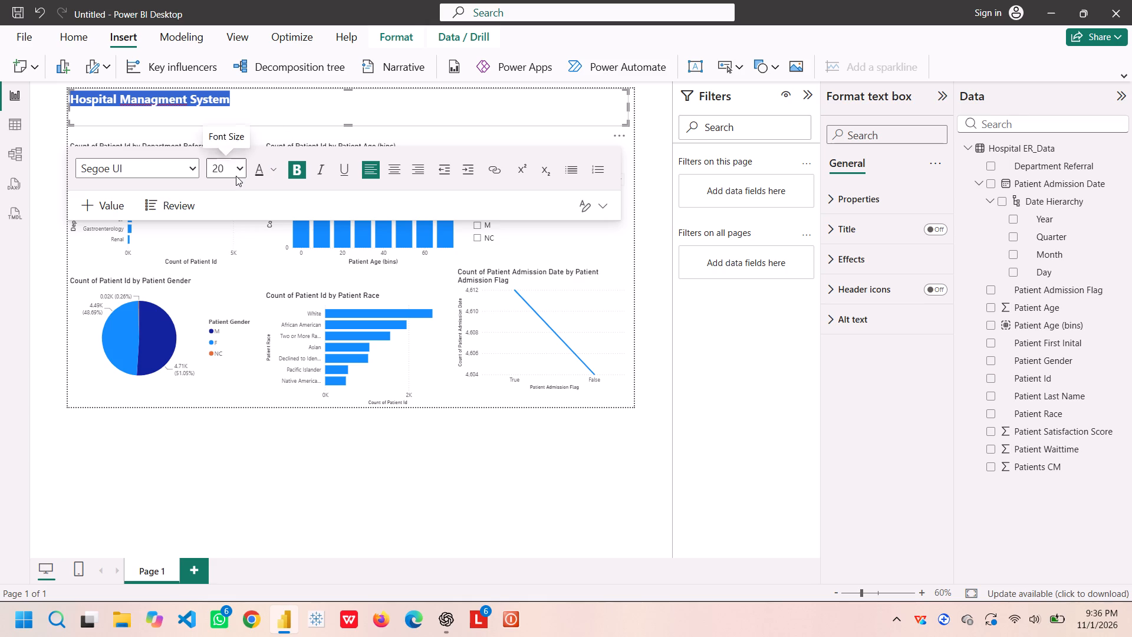
left_click(242, 167)
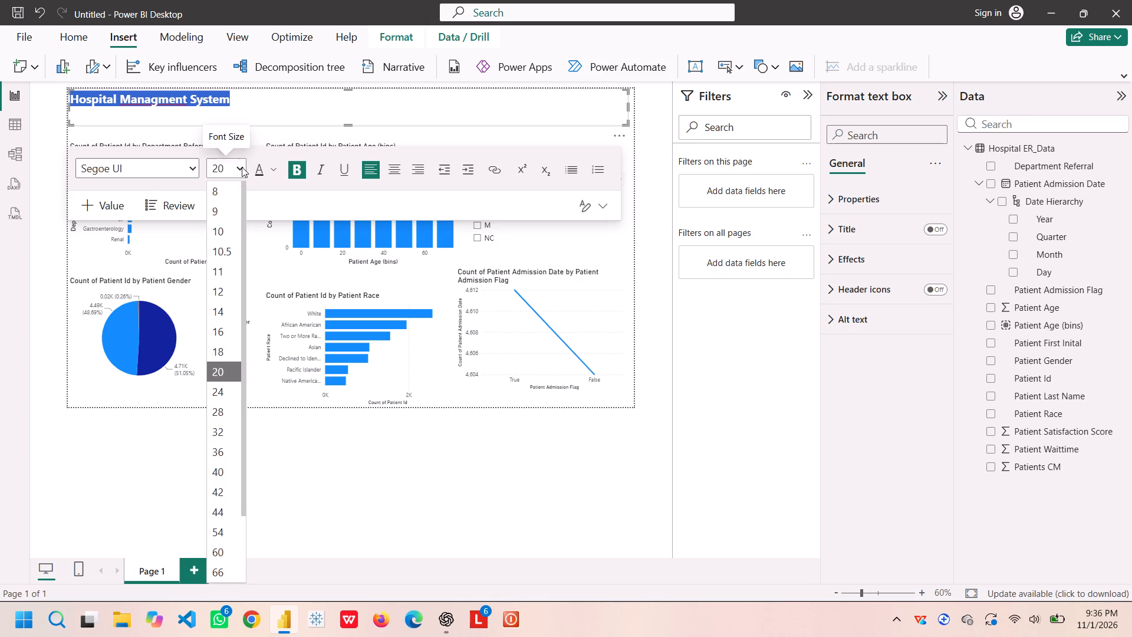
left_click(229, 431)
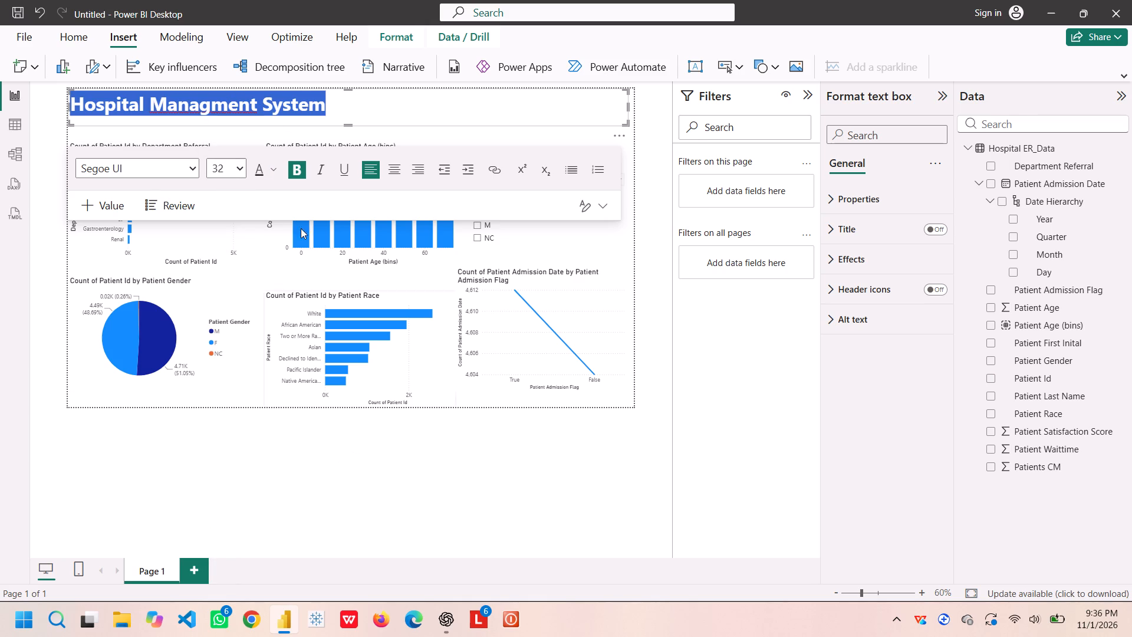
left_click(277, 170)
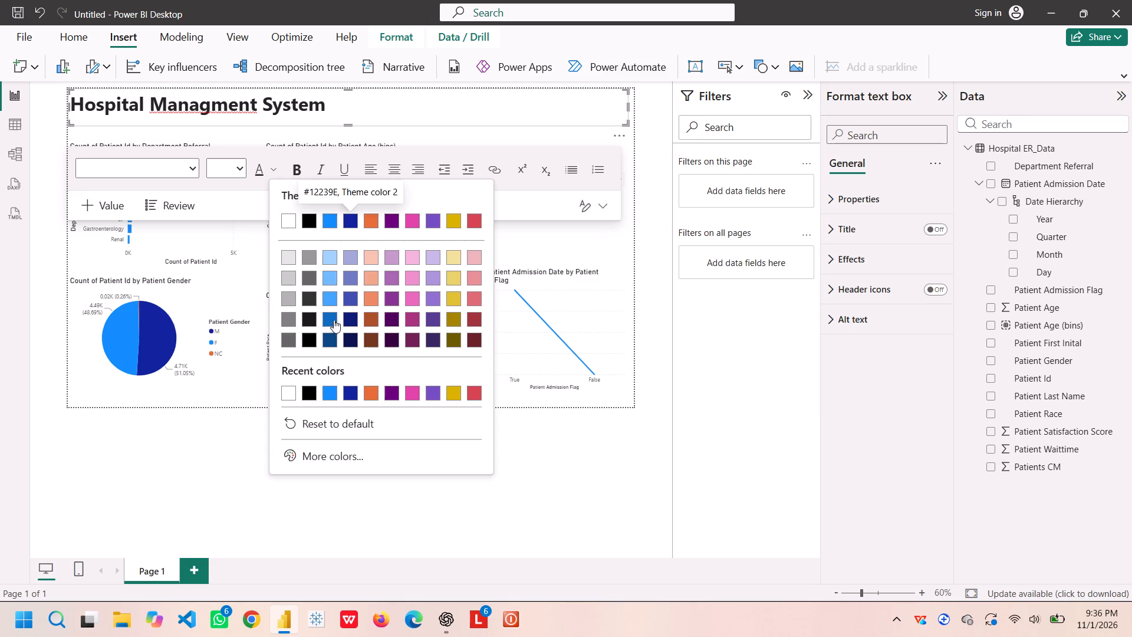
left_click(327, 339)
left_click(345, 461)
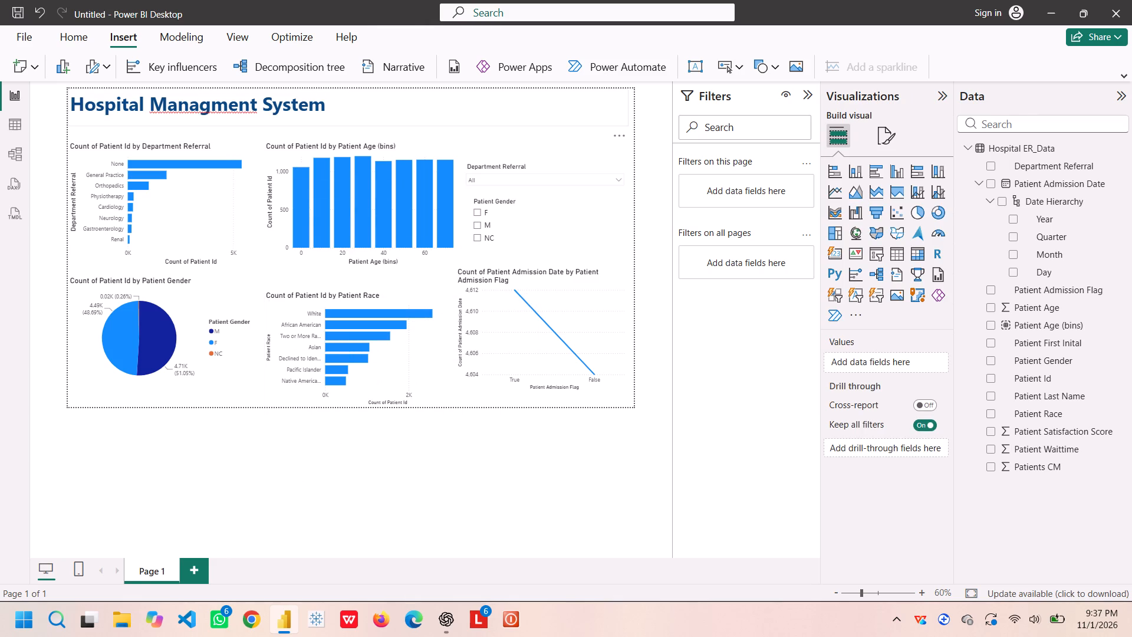
Correct the misspelled word in the title to "Management".
triple_click(212, 104)
double_click(212, 104)
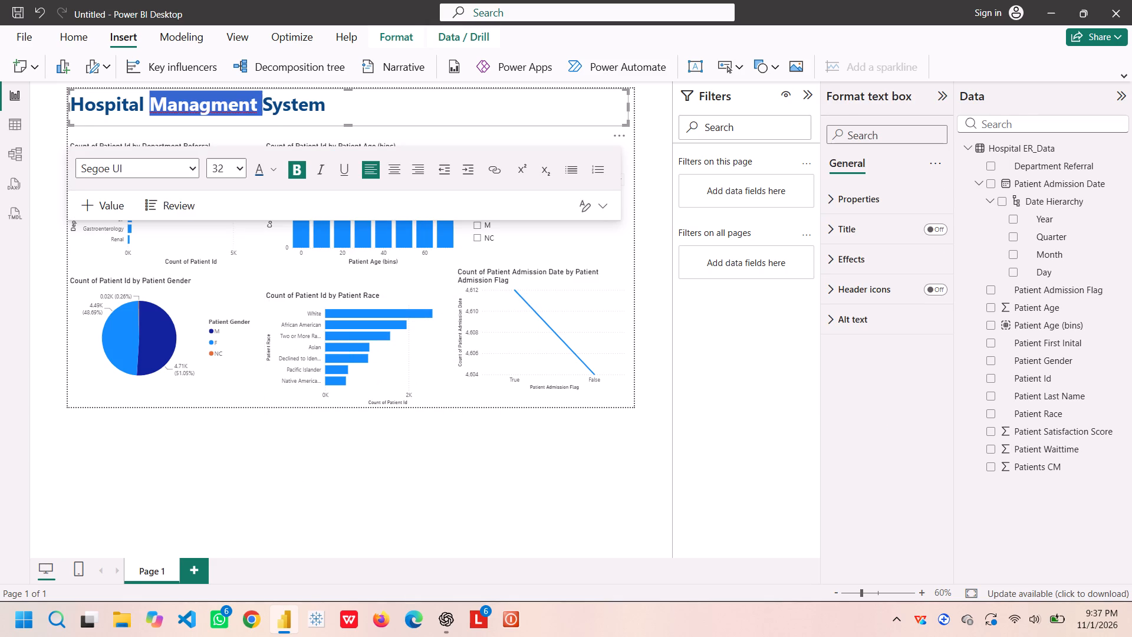
left_click(212, 104)
key("e")
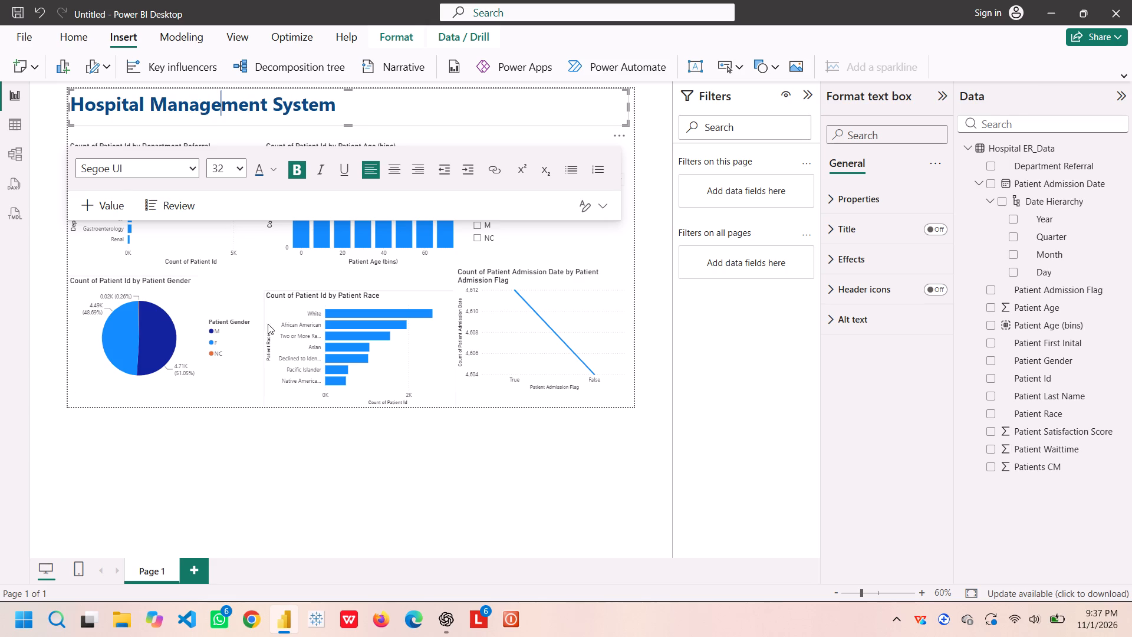
Move the Patient Gender pie chart down to the page's bottom edge and align the Patient Race chart beside it.
left_click_drag(273, 336, 279, 438)
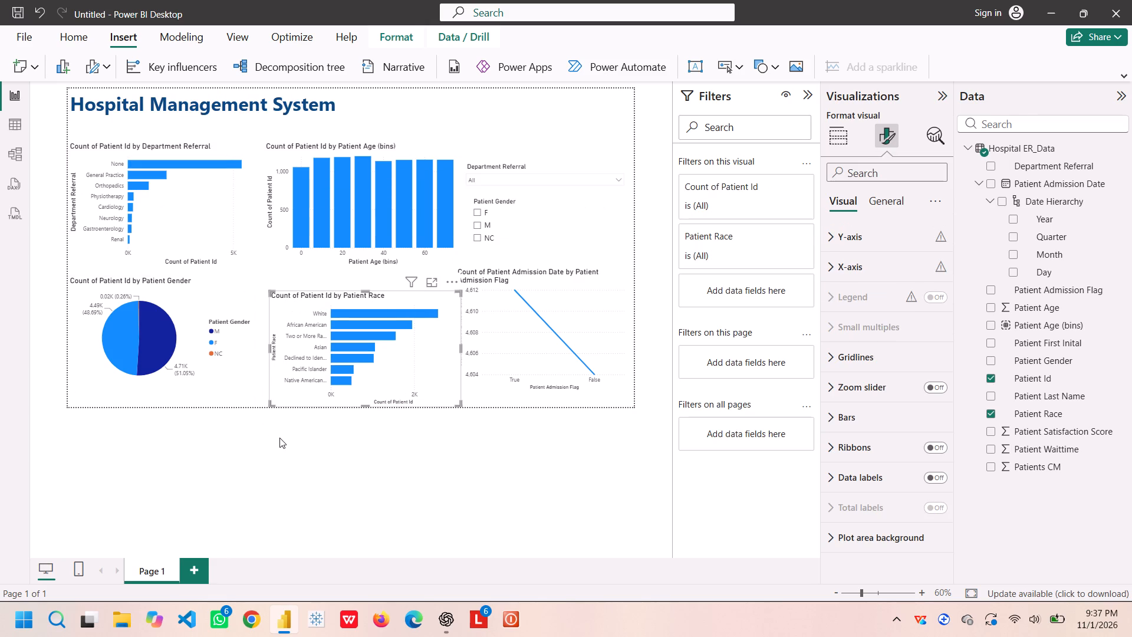
left_click(190, 370)
left_click_drag(190, 370, 186, 390)
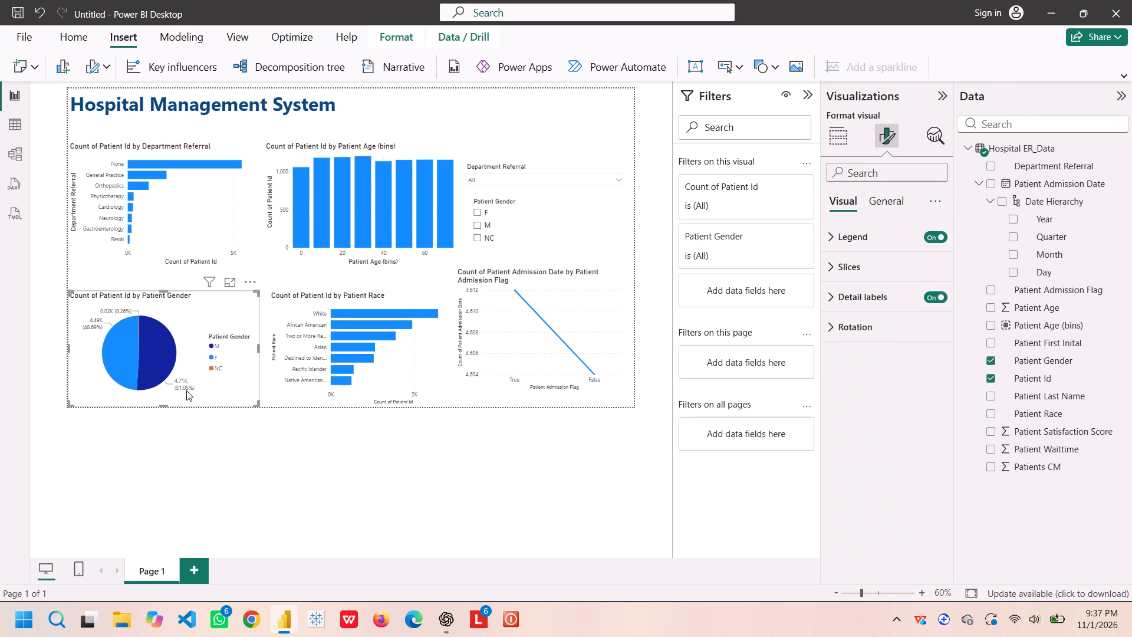
left_click(358, 394)
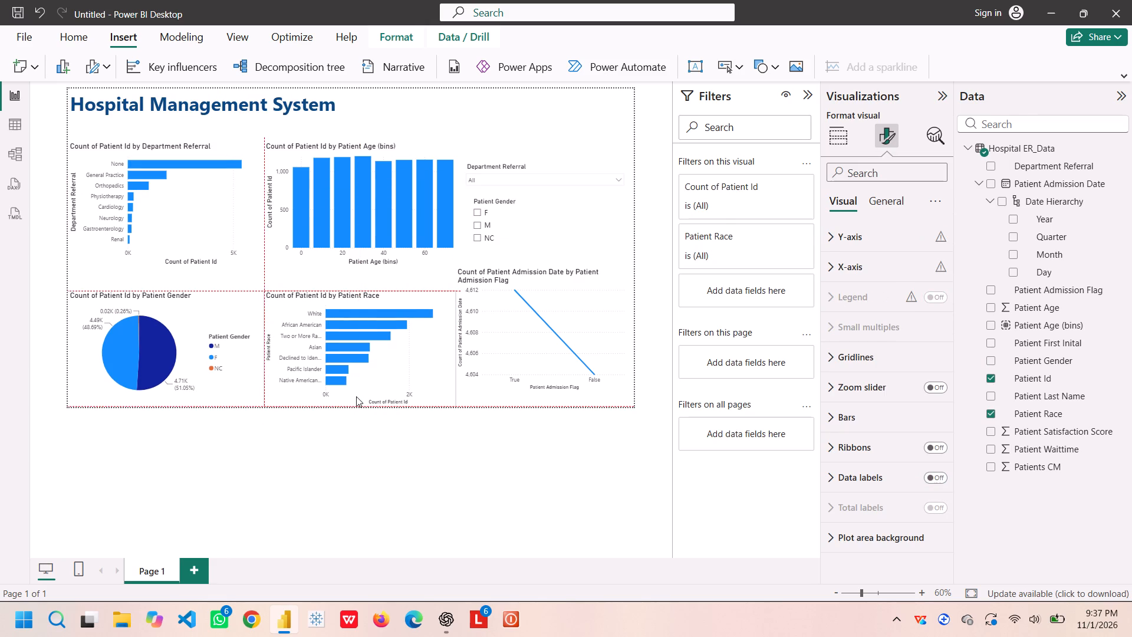
Lower the Patient Admission Flag line chart so its bottom edge lines up with the other bottom-row charts.
left_click_drag(511, 405, 524, 388)
left_click_drag(524, 346, 524, 359)
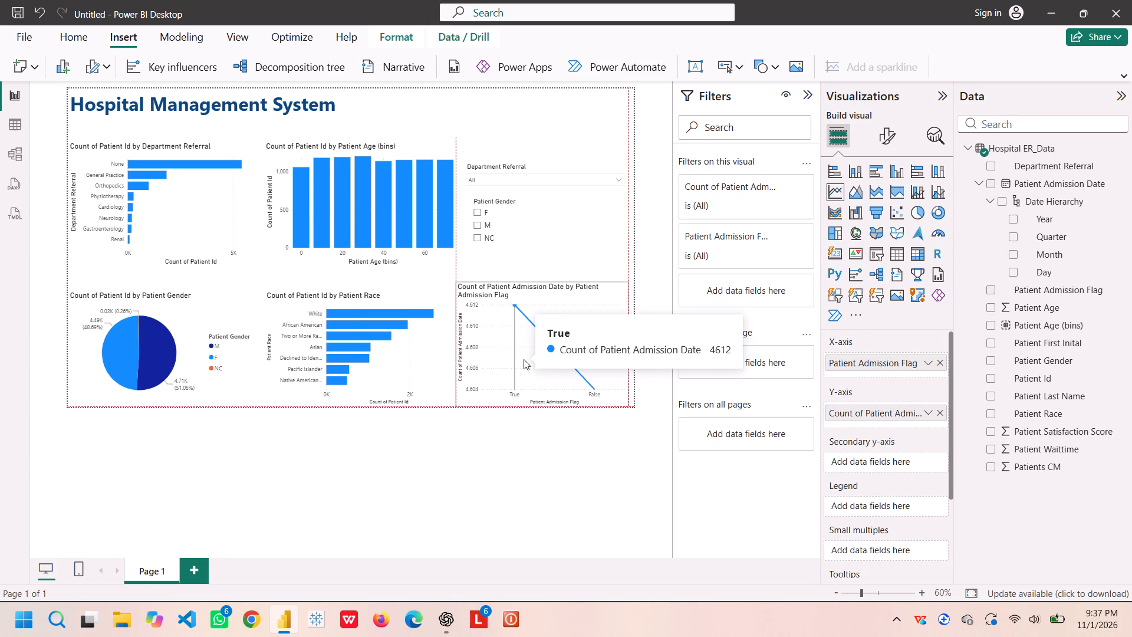
left_click_drag(524, 359, 522, 363)
Shift the Department Referral bar chart, the Patient Age (bins) chart and the Patient Gender slicer slightly lower, closer to the bottom row.
left_click_drag(196, 232, 195, 242)
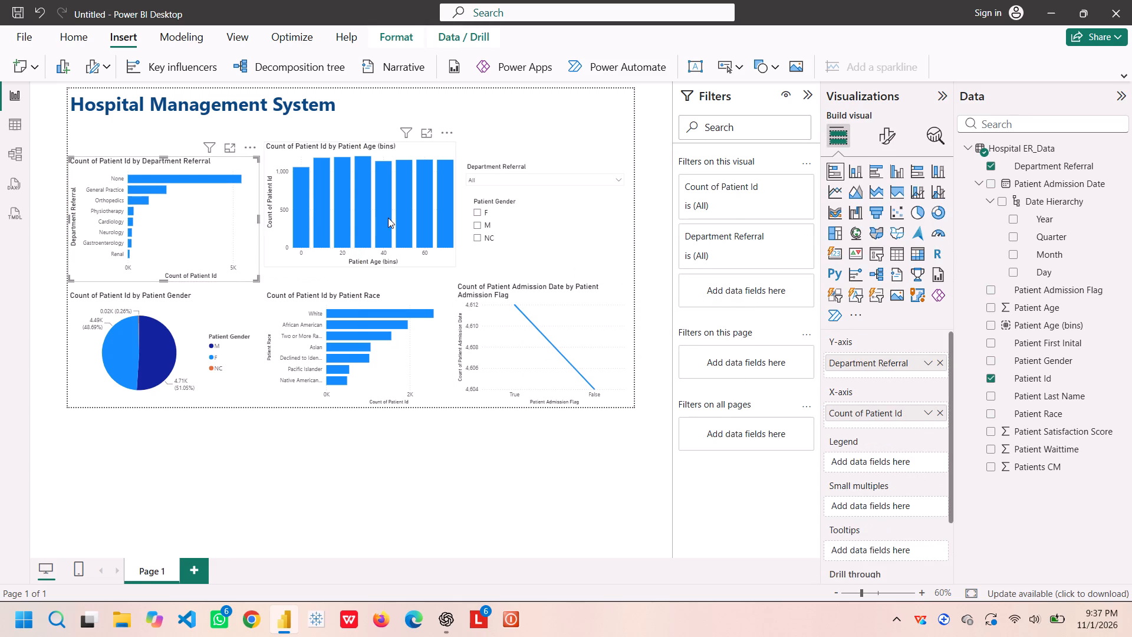
left_click_drag(388, 218, 387, 229)
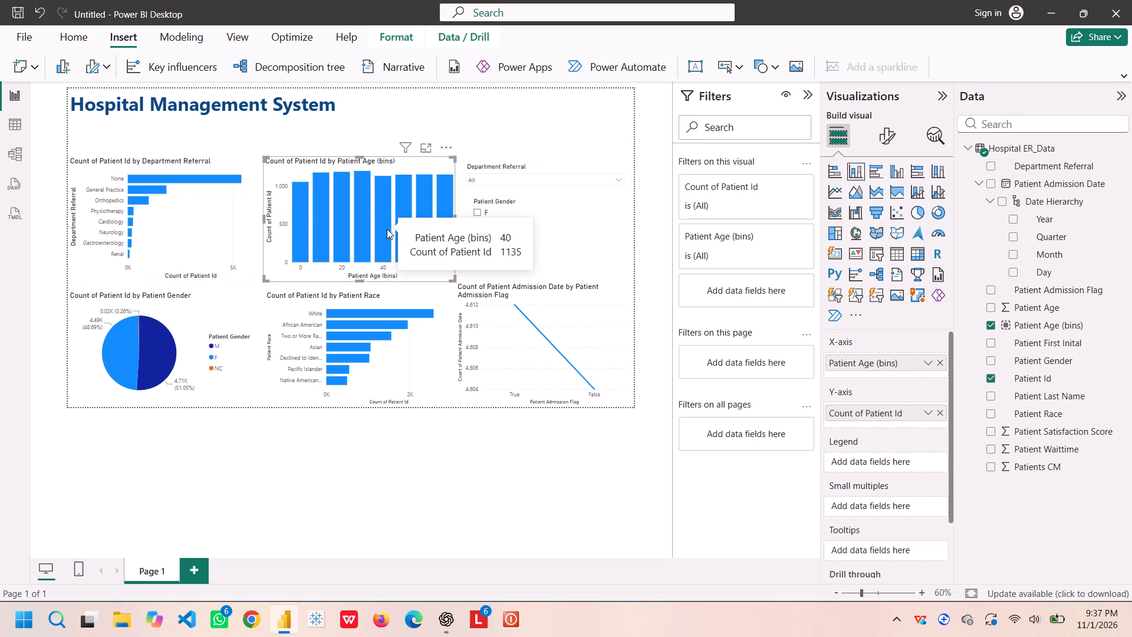
left_click_drag(591, 218, 591, 232)
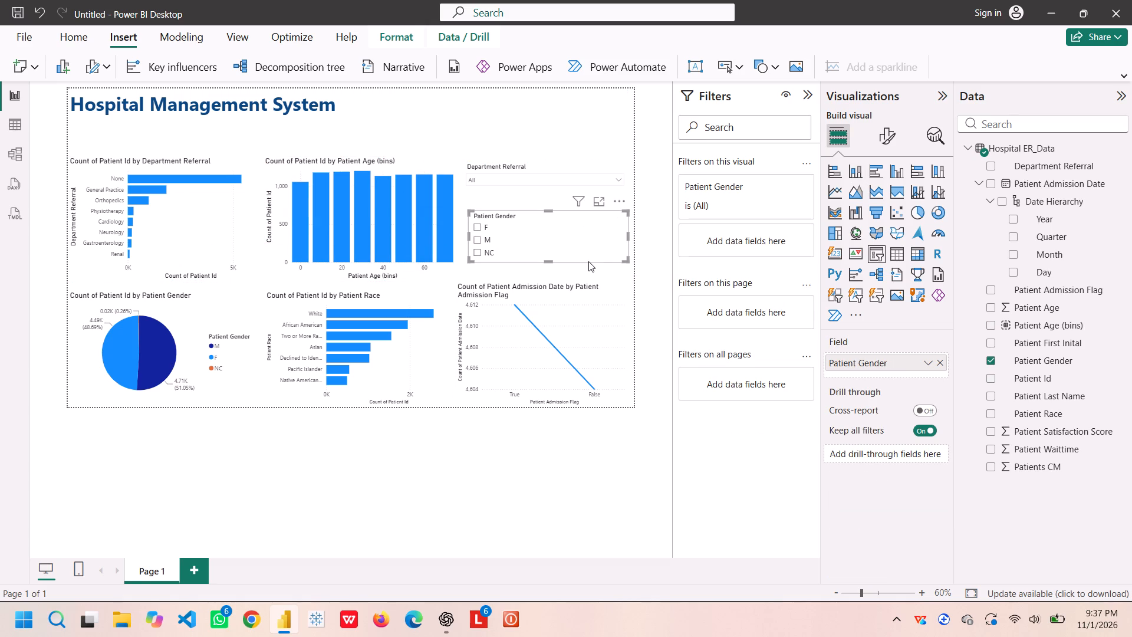
Reposition the Department Referral slicer so its top lines up with the Patient Age (bins) chart beside it.
left_click_drag(553, 172, 552, 185)
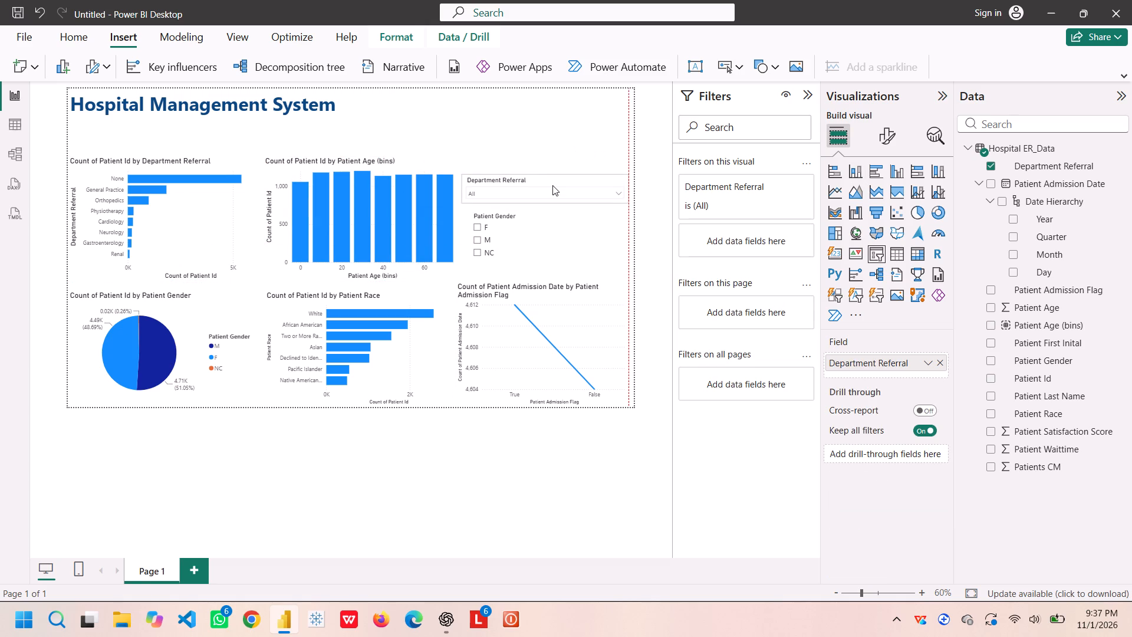
left_click_drag(552, 185, 553, 187)
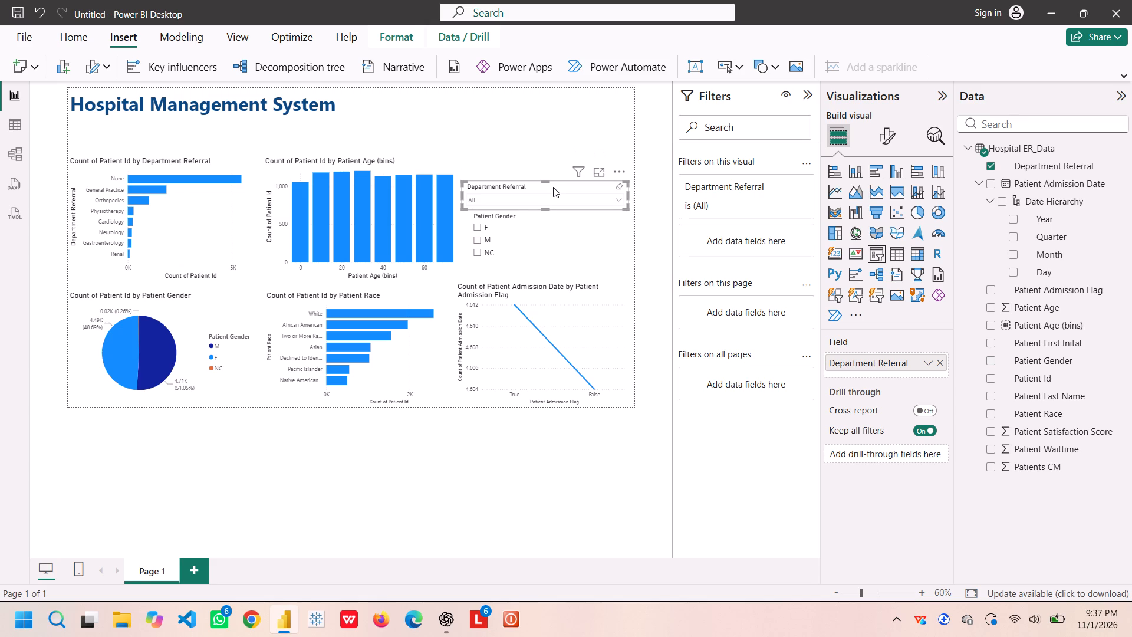
left_click_drag(553, 187, 554, 159)
left_click(545, 183)
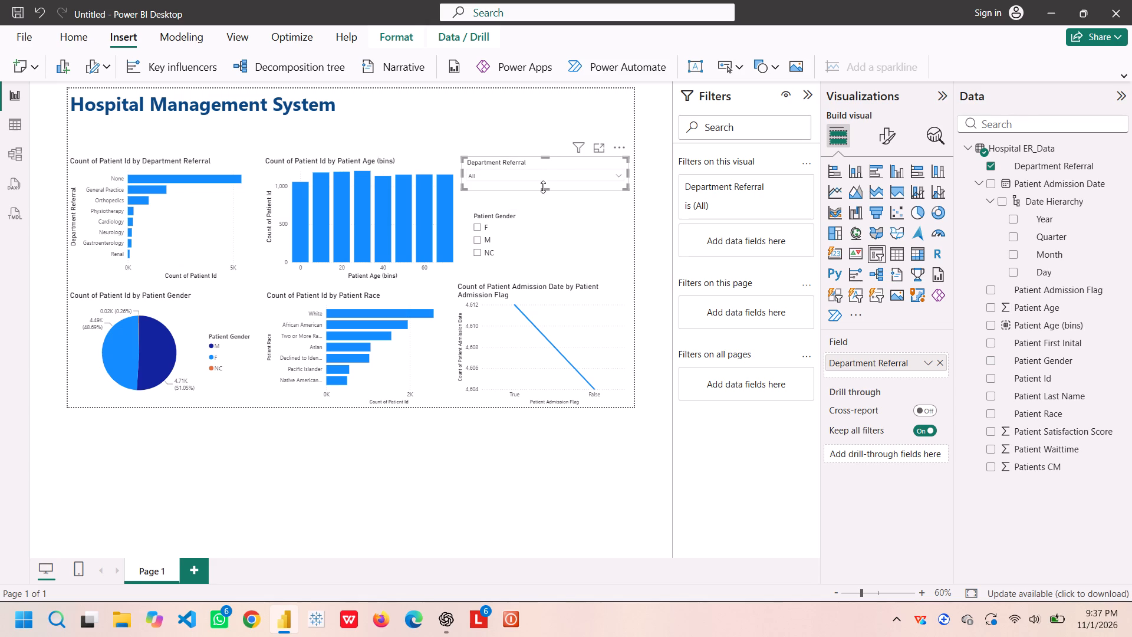
Select M in the Patient Gender slicer and raise the slicer's top edge closer to the Department Referral slicer.
left_click(531, 235)
left_click_drag(547, 209, 547, 195)
left_click(445, 479)
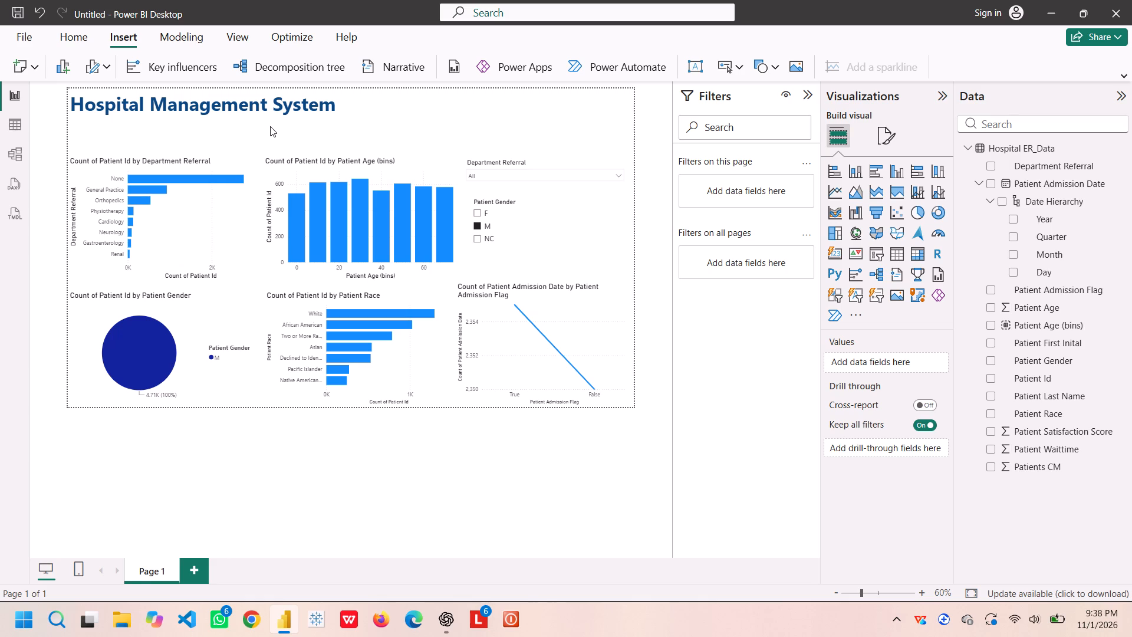
Reduce the height of the "Hospital Management System" title text box to free space above the charts.
left_click(203, 123)
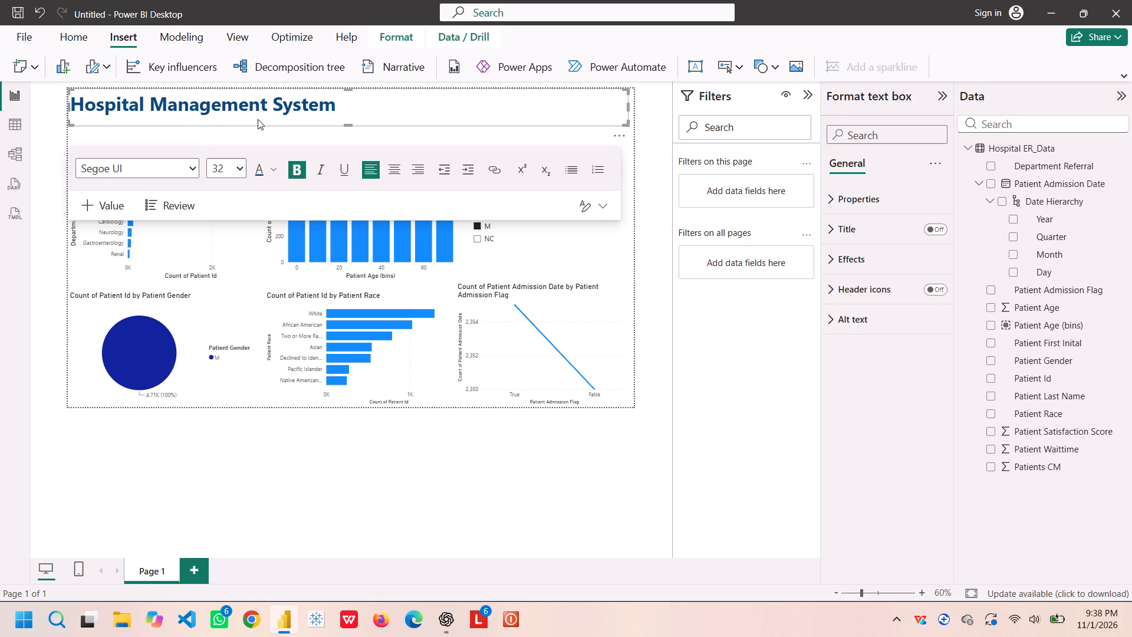
left_click_drag(348, 124, 349, 115)
left_click(279, 125)
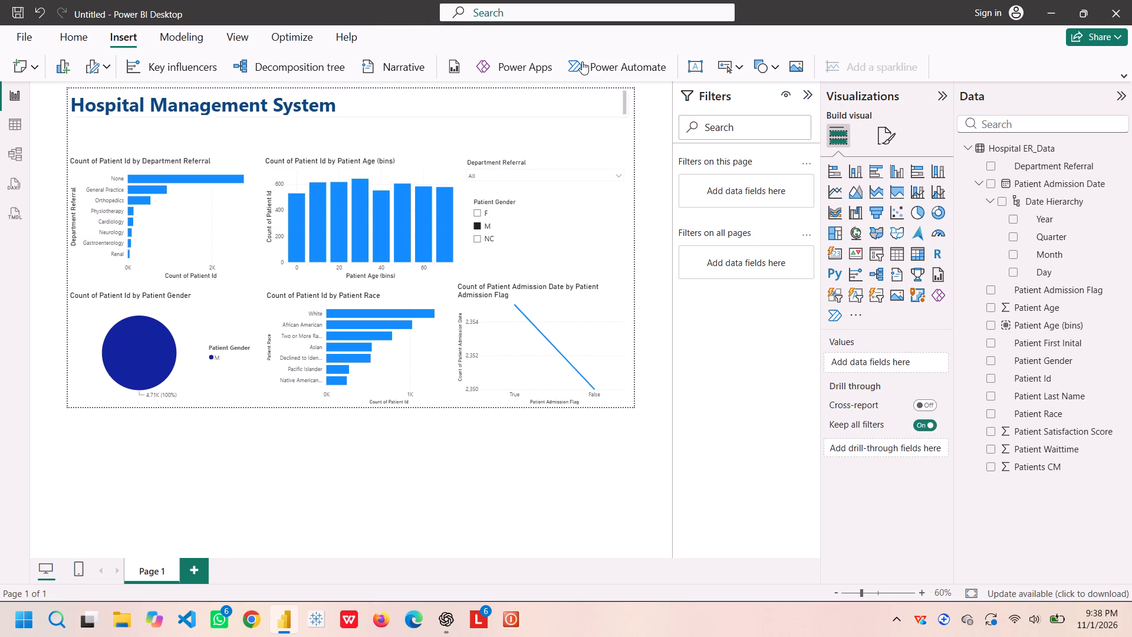
Add a card visual showing the distinct count of Patient Id.
left_click(831, 254)
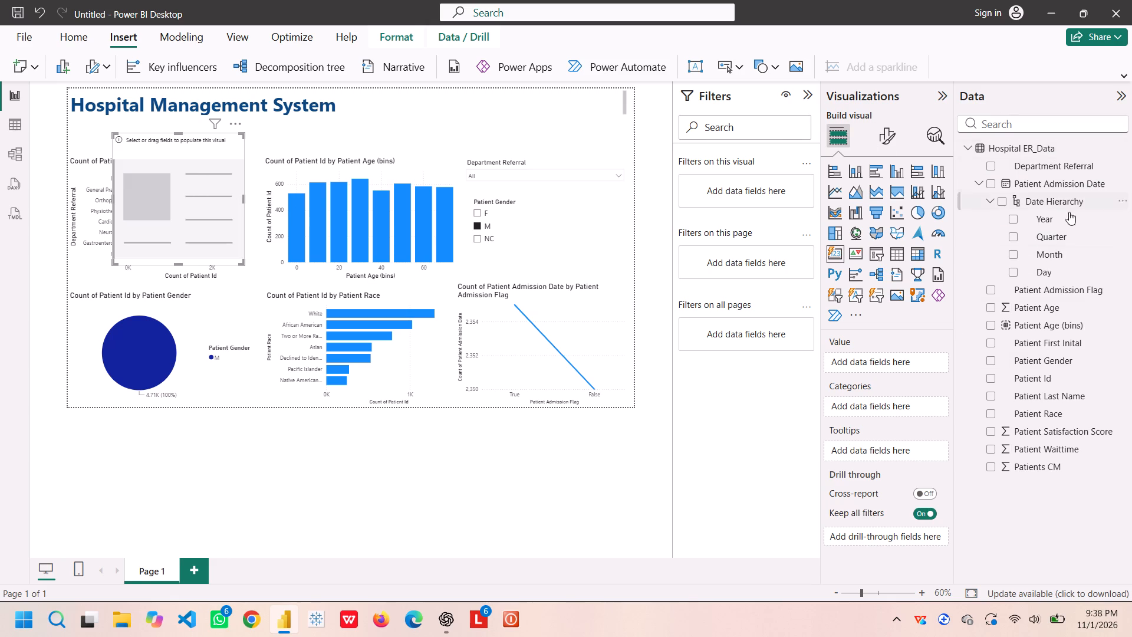
left_click_drag(1039, 380, 910, 367)
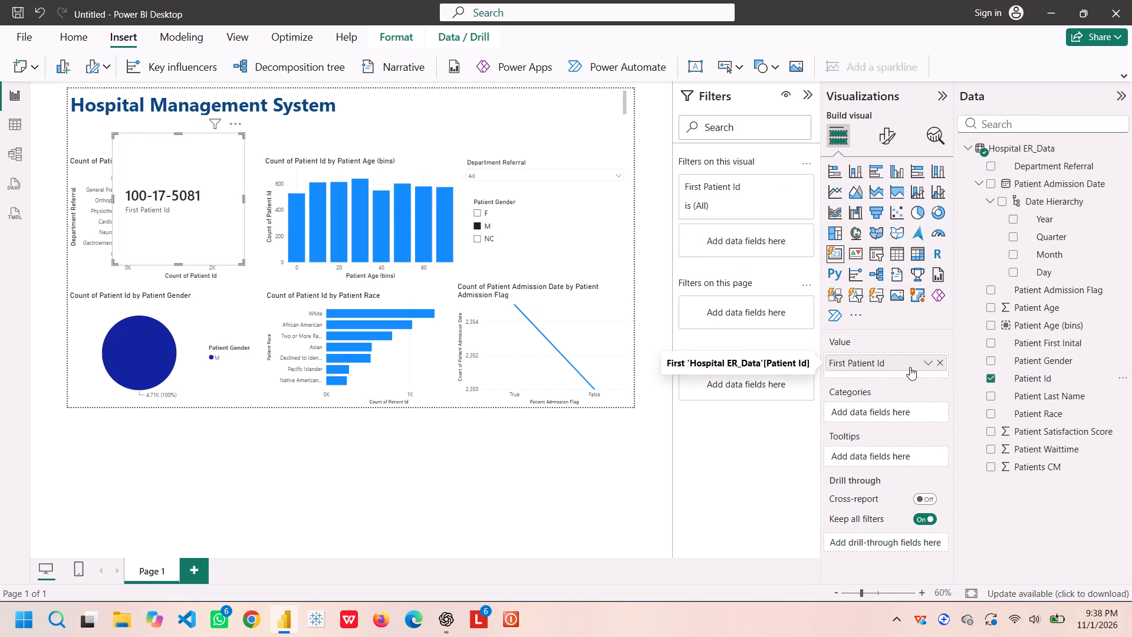
left_click(927, 365)
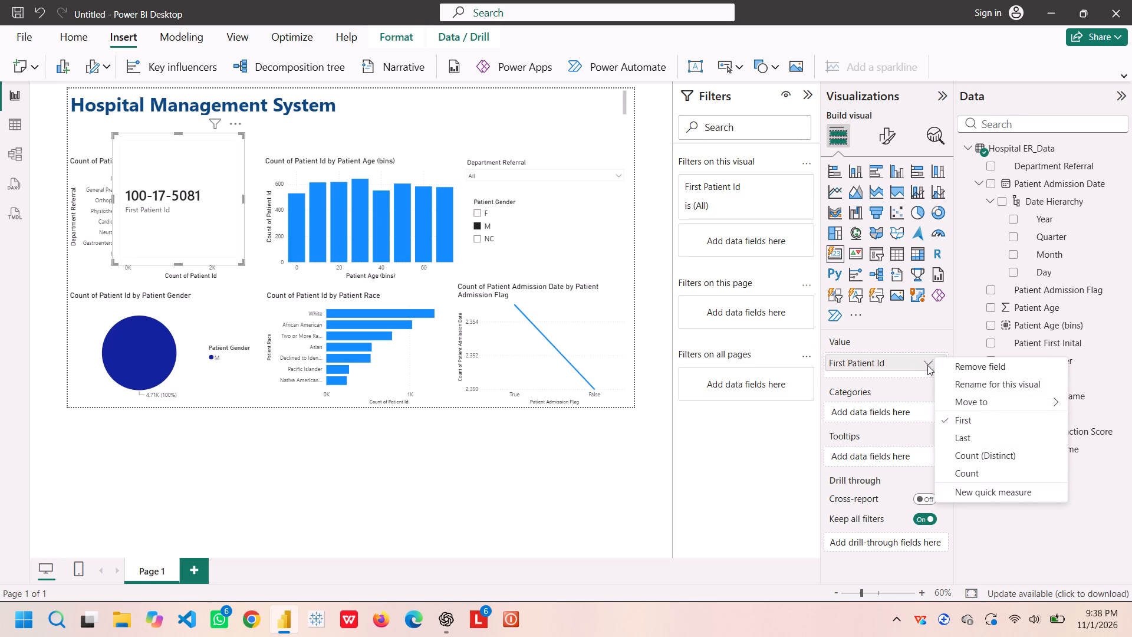
left_click(985, 456)
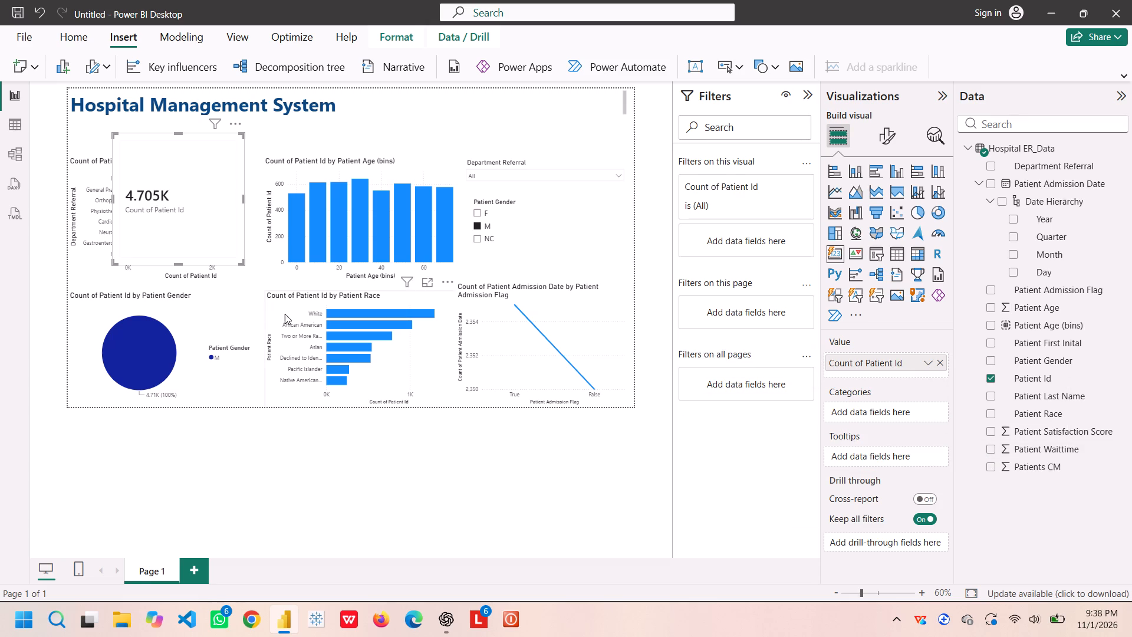
Shrink the Patient Id card to a small, compact rectangle just below the title.
left_click_drag(243, 259, 190, 201)
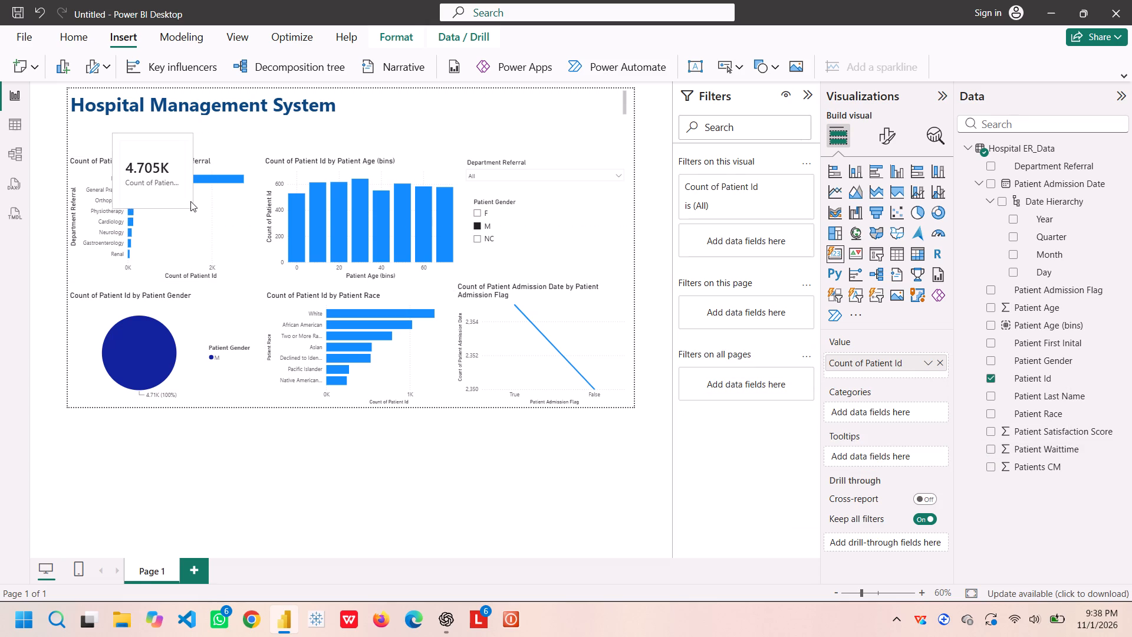
left_click_drag(190, 201, 198, 172)
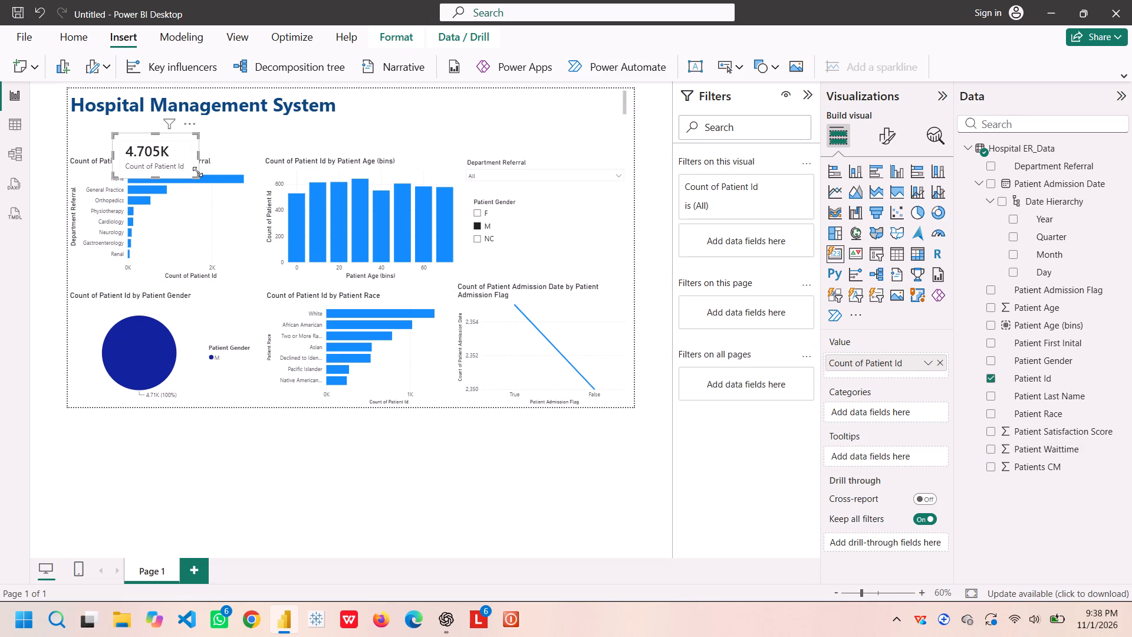
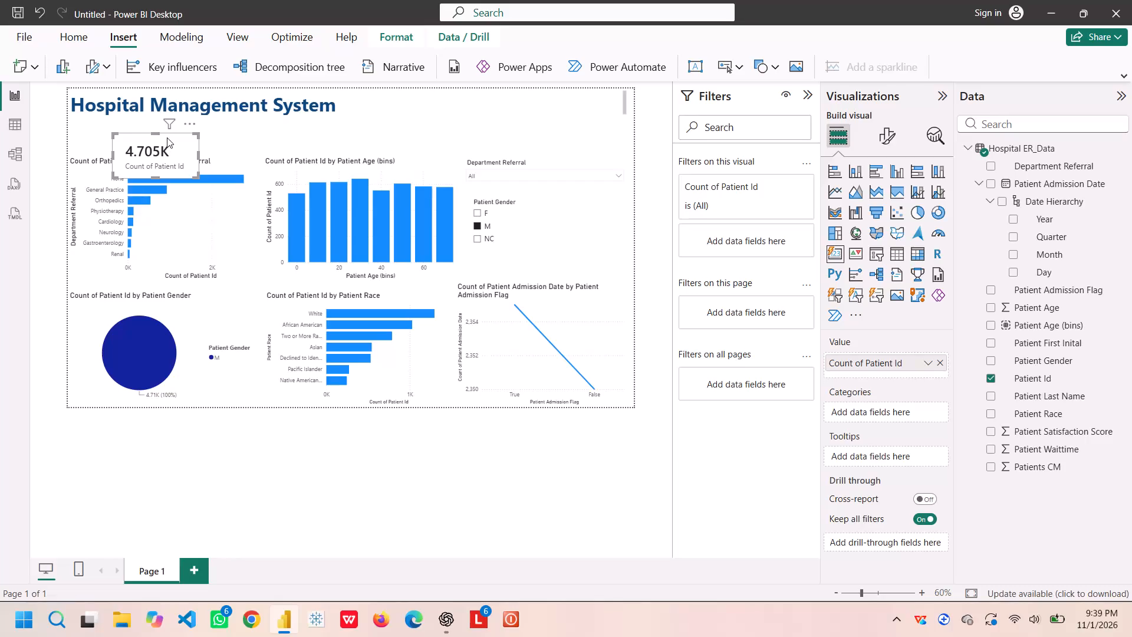
Move the Patient Id card directly beneath the "Hospital Management System" title, near the page's left edge.
left_click_drag(167, 137, 132, 117)
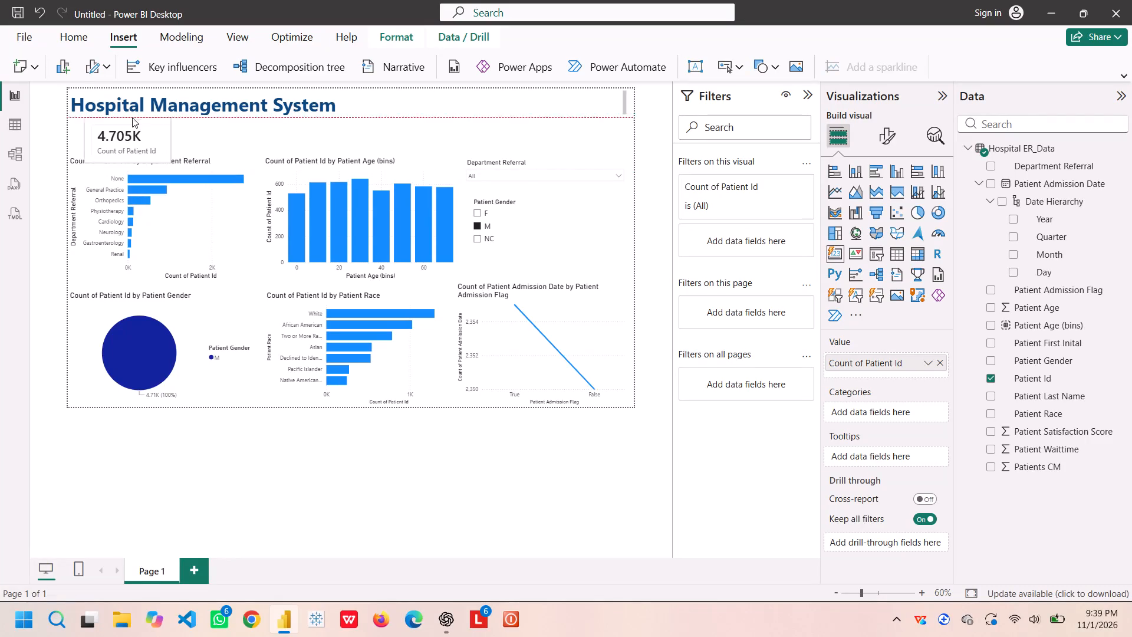
left_click_drag(132, 117, 119, 115)
Lower the top edge of the Count of Patient Id by Department Referral chart to leave room below the card.
left_click(196, 206)
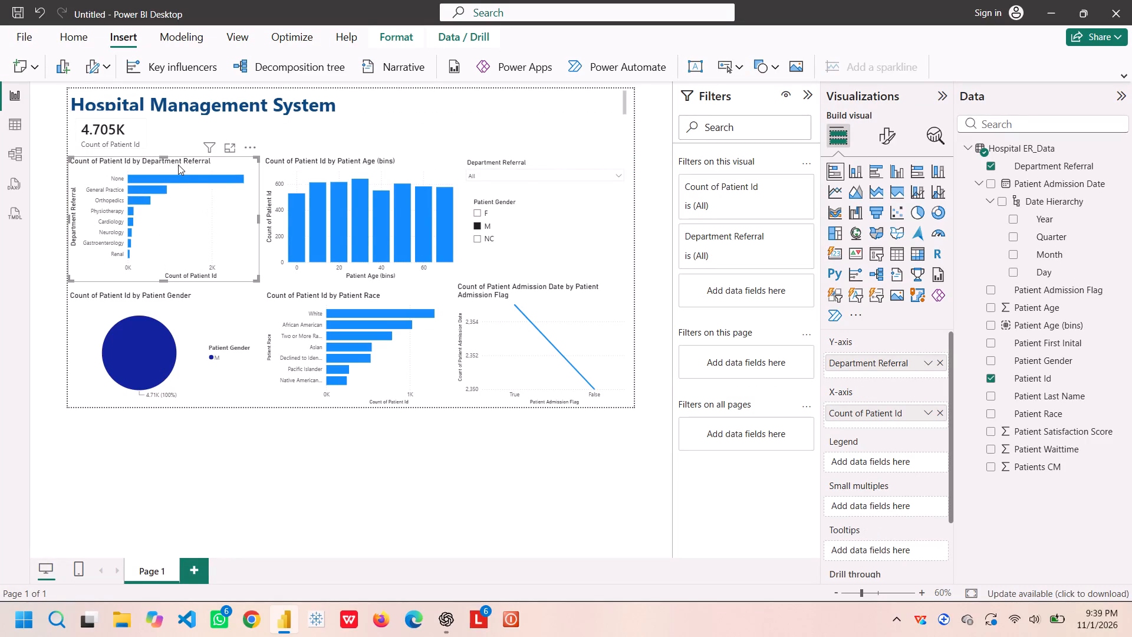
left_click_drag(162, 159, 160, 171)
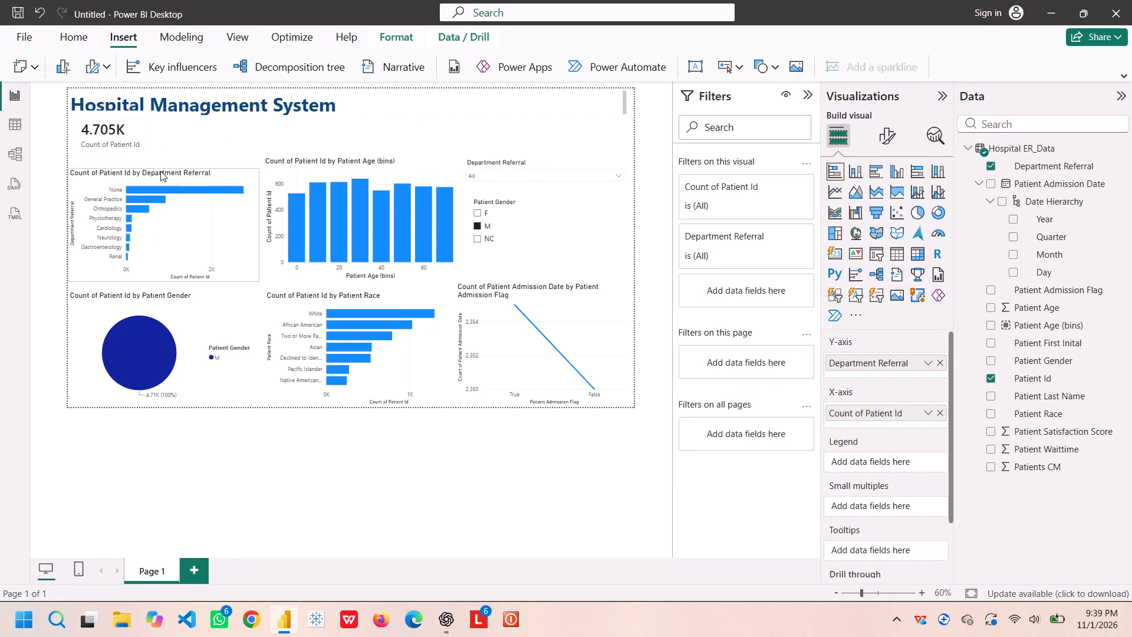
left_click_drag(160, 171, 160, 173)
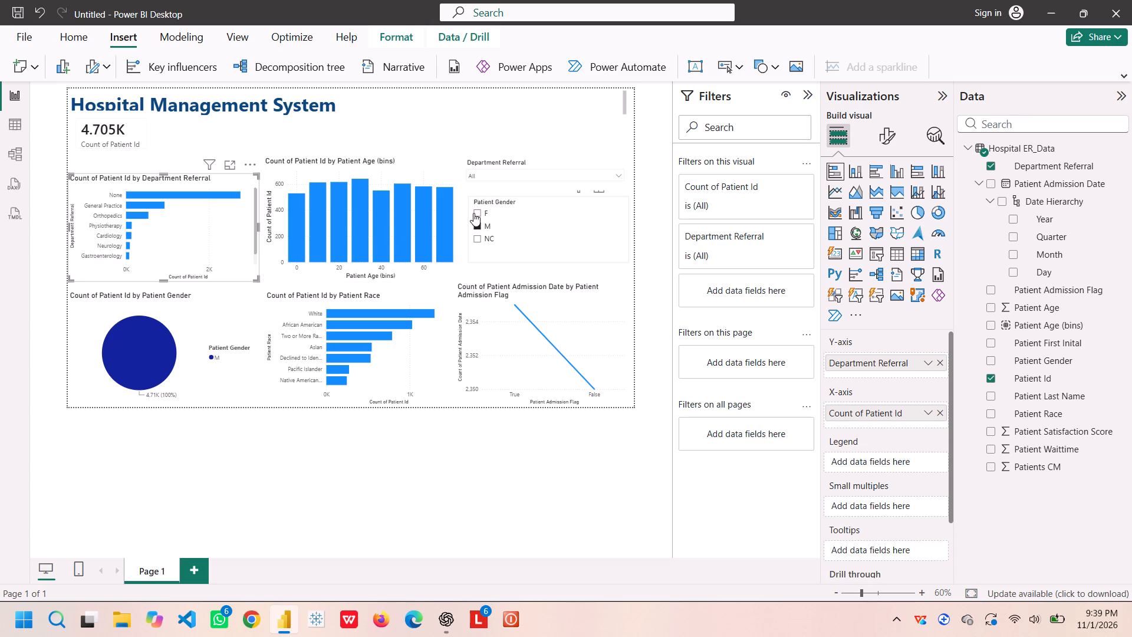
Select F in the Patient Gender slicer in place of M.
left_click(475, 211)
left_click(475, 211)
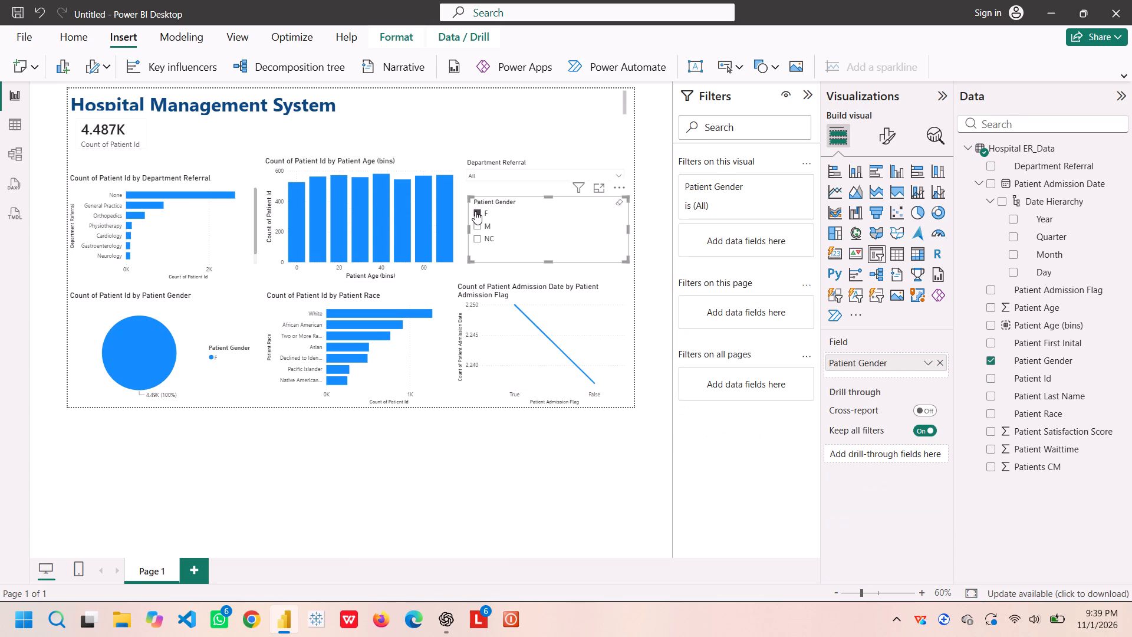
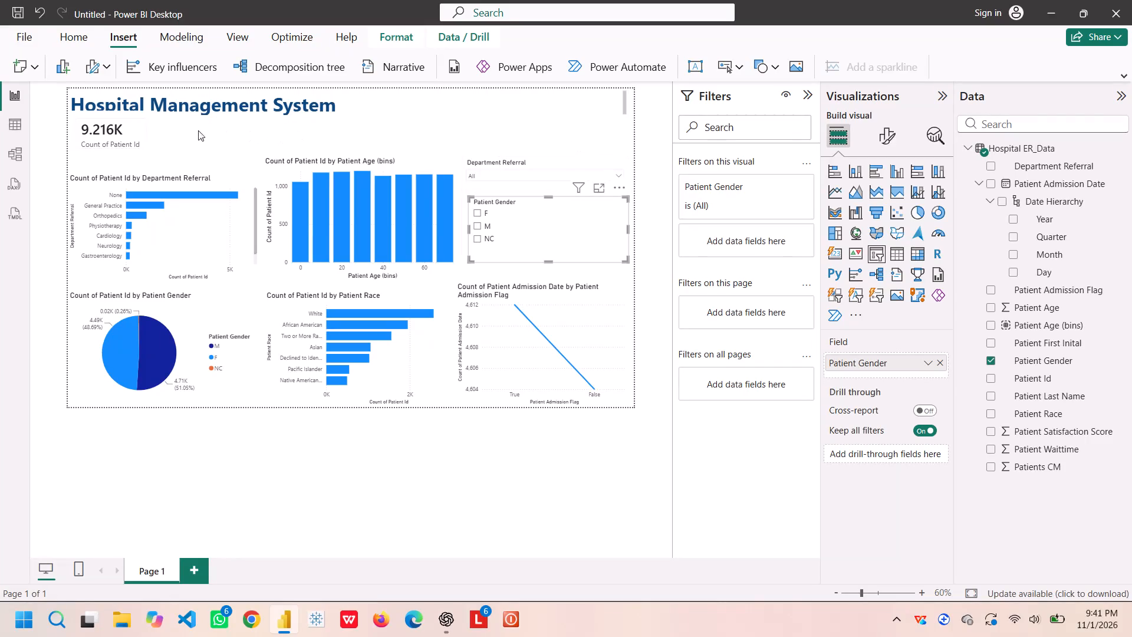
Nudge the Count of Patient Id card slightly lower beneath the "Hospital Management System" title.
left_click(137, 147)
left_click_drag(137, 147, 136, 157)
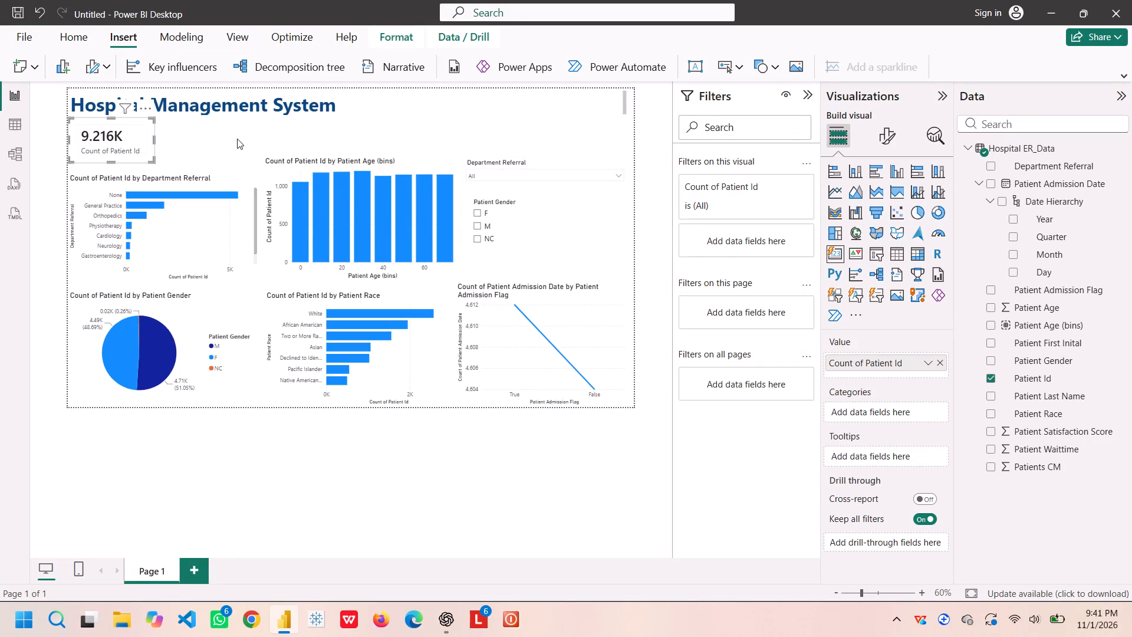
left_click(237, 139)
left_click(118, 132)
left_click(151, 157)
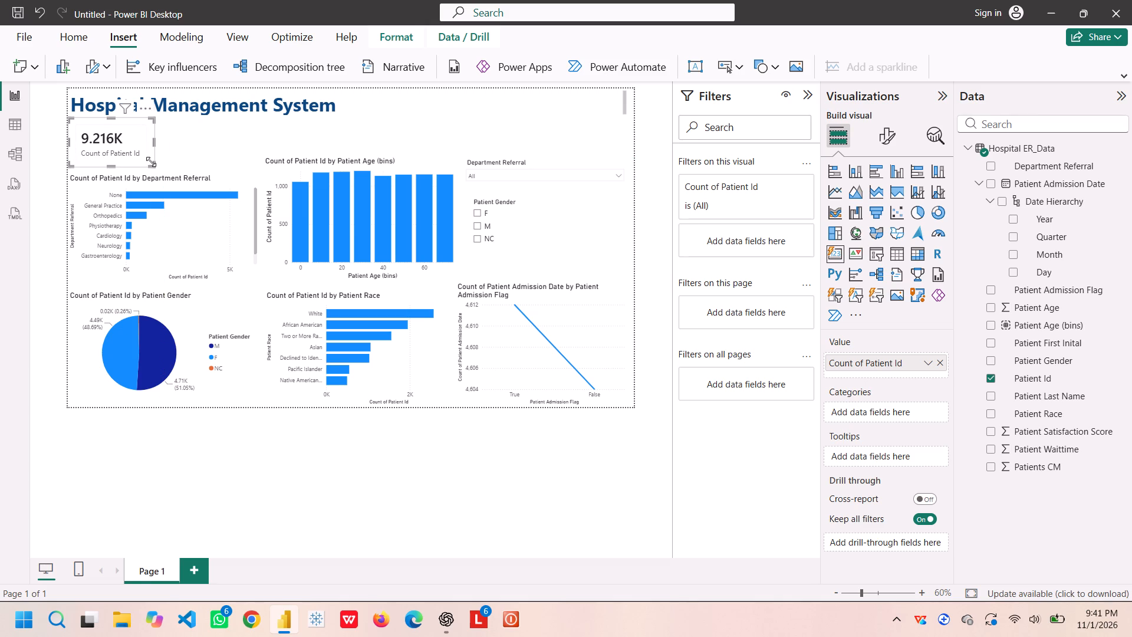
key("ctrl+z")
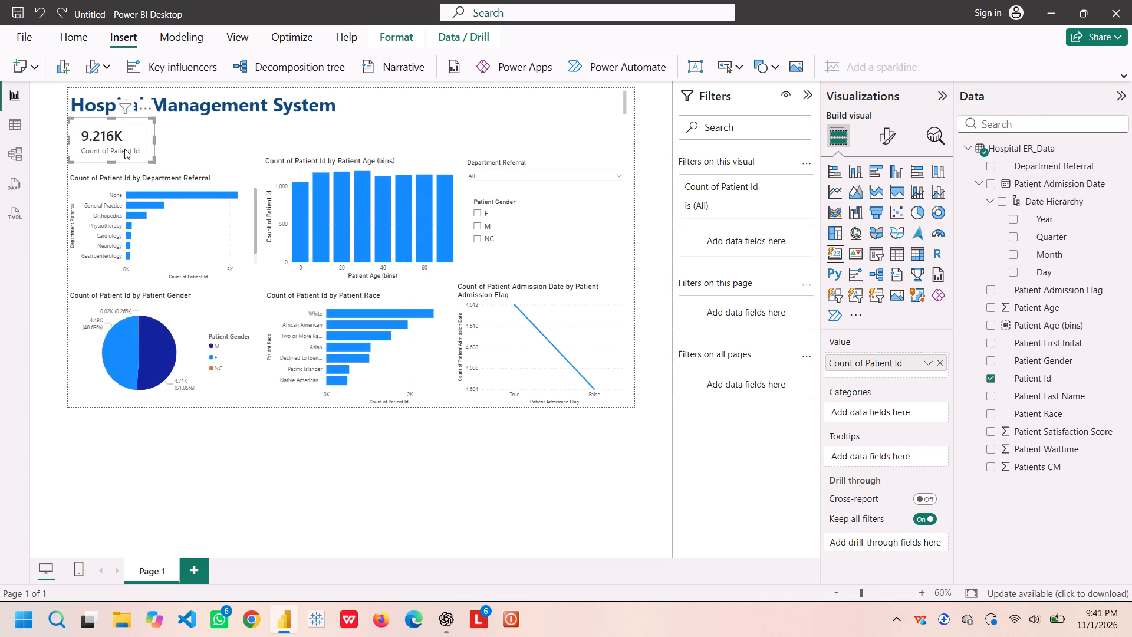
Duplicate the Count of Patient Id card twice and arrange the copies in a row beside the original beneath the title.
key("ctrl+c")
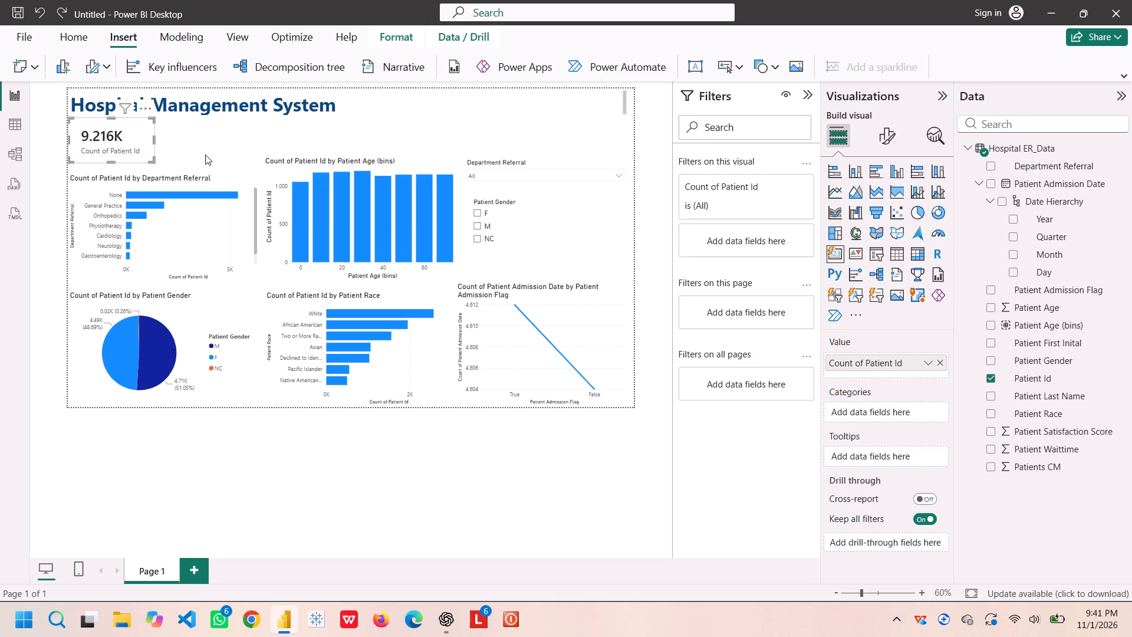
left_click(205, 155)
key("ctrl+v")
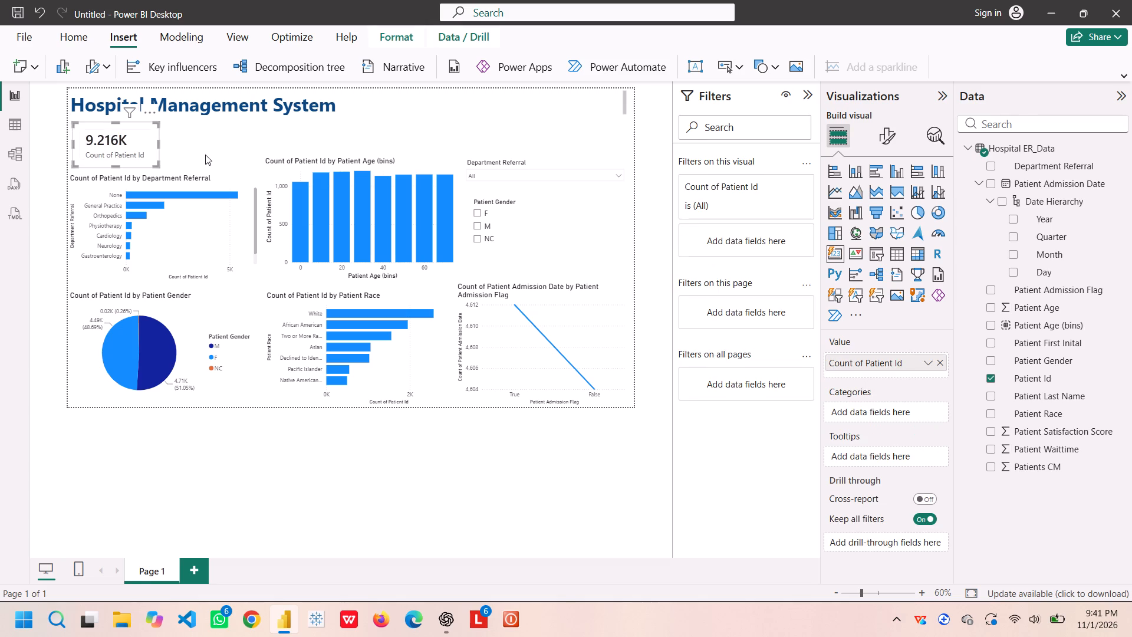
key("ctrl+v")
left_click_drag(121, 158, 211, 156)
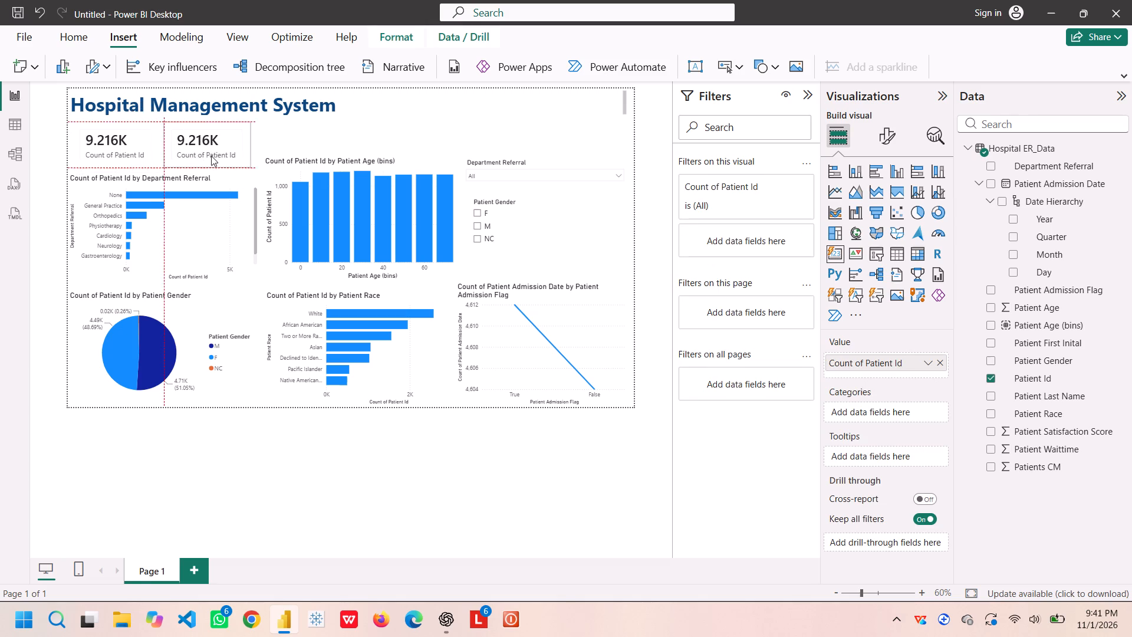
left_click_drag(211, 156, 219, 157)
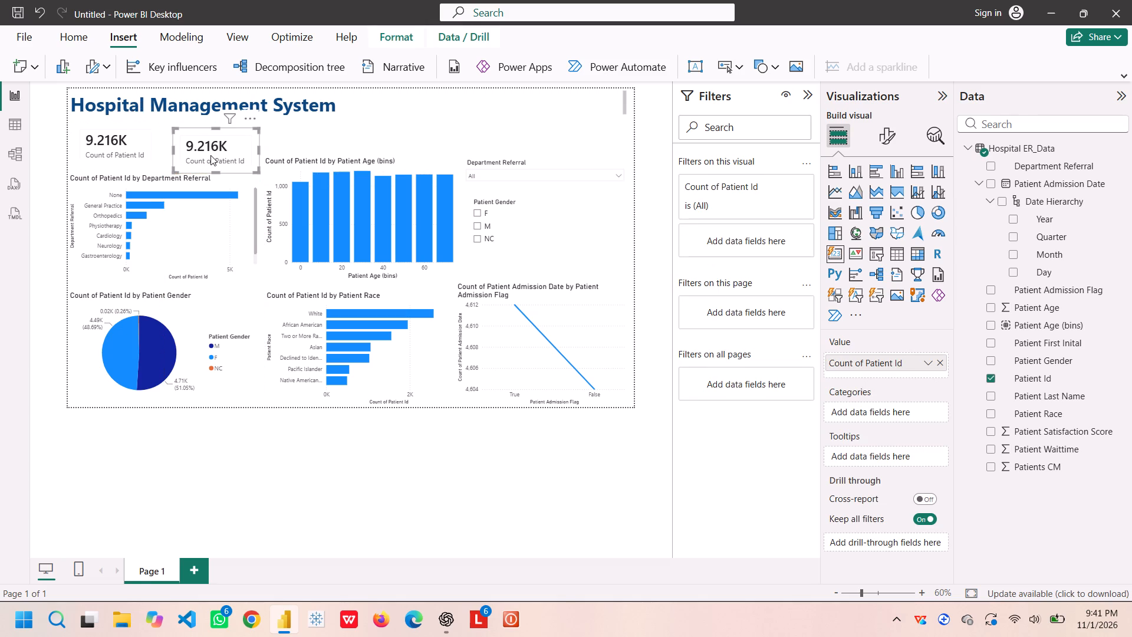
left_click_drag(212, 155, 212, 148)
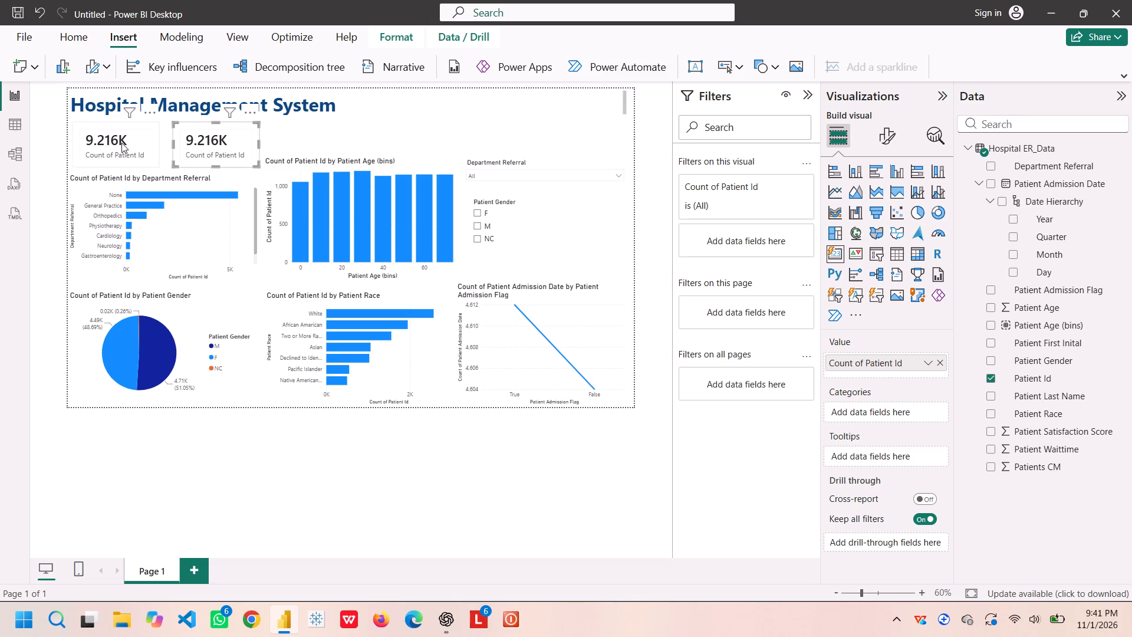
left_click_drag(121, 143, 321, 145)
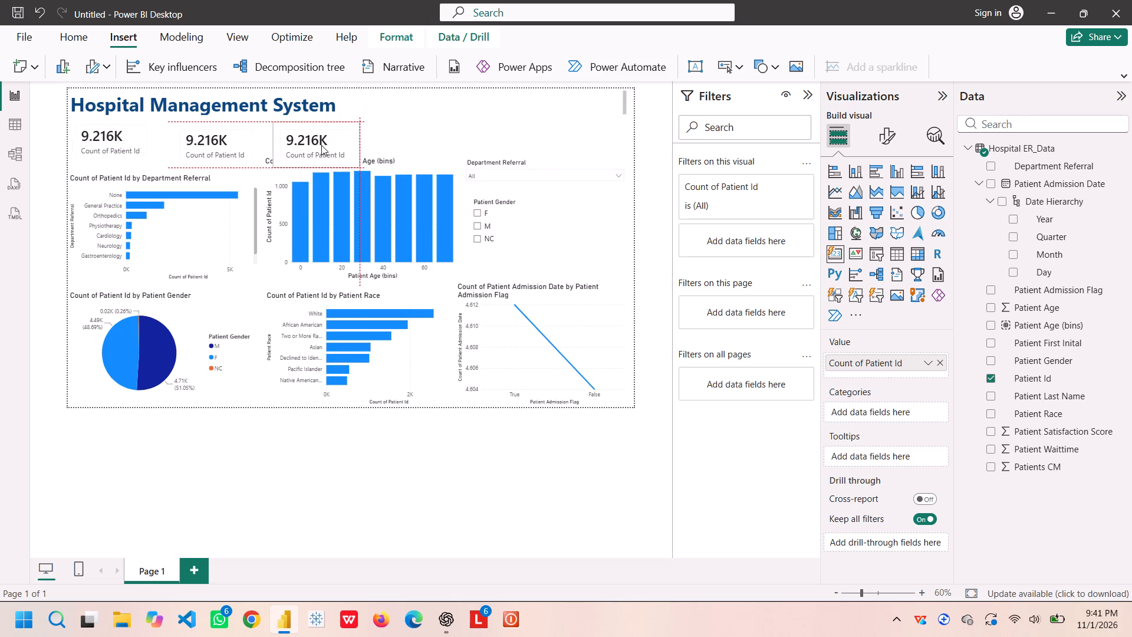
left_click_drag(321, 145, 320, 149)
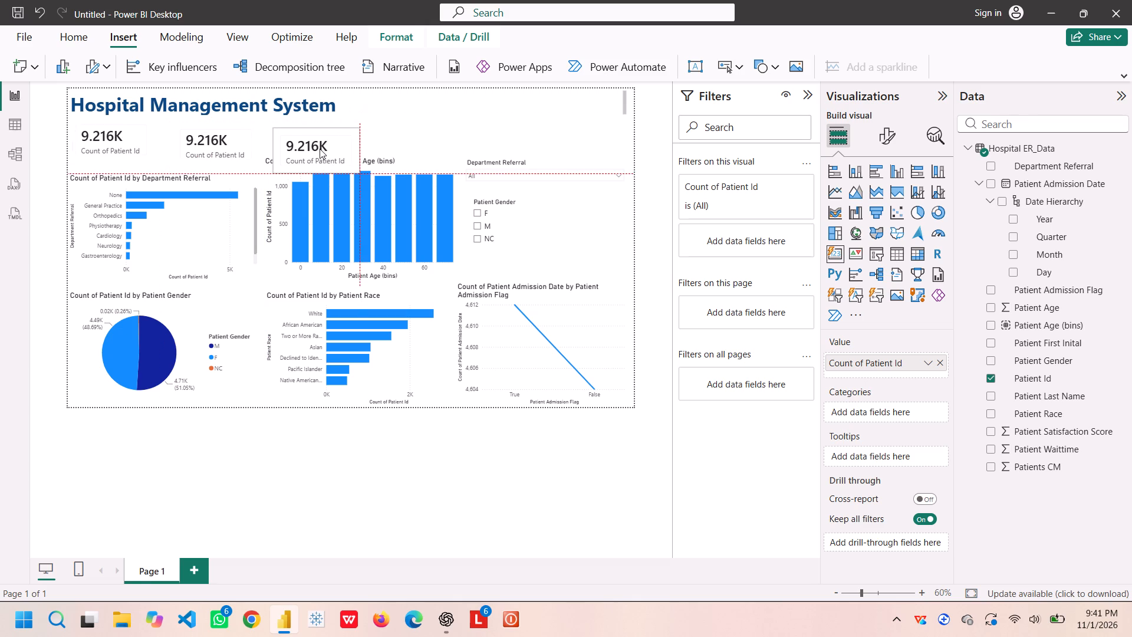
left_click_drag(320, 149, 322, 149)
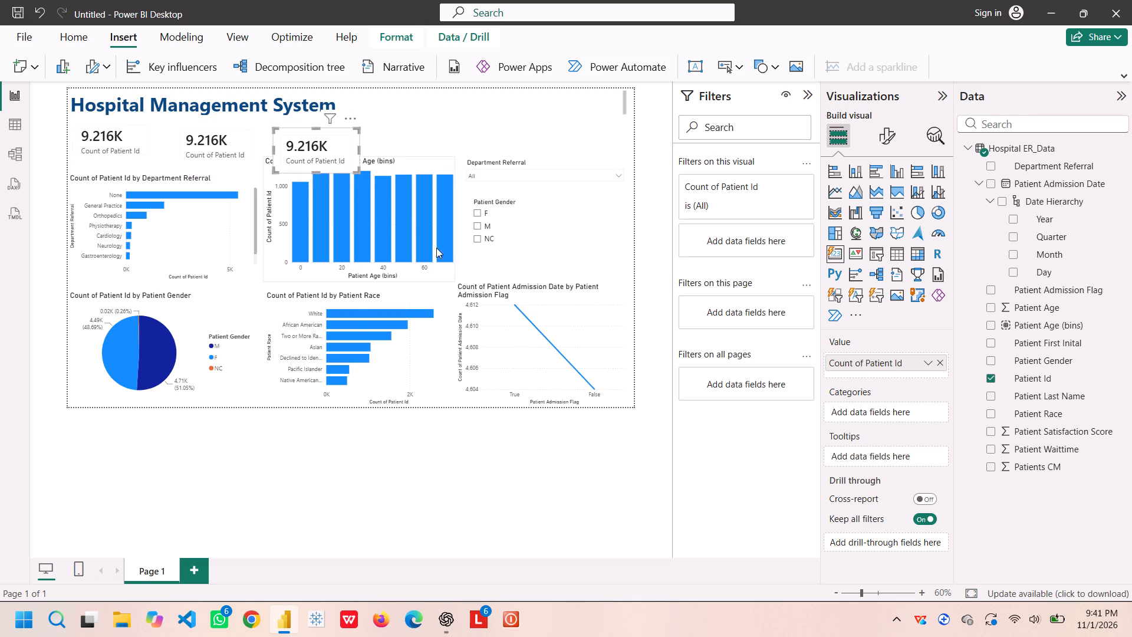
Lower the top edge of the Count of Patient Id by Patient Age (bins) chart to leave room below the cards.
left_click(441, 252)
left_click(443, 238)
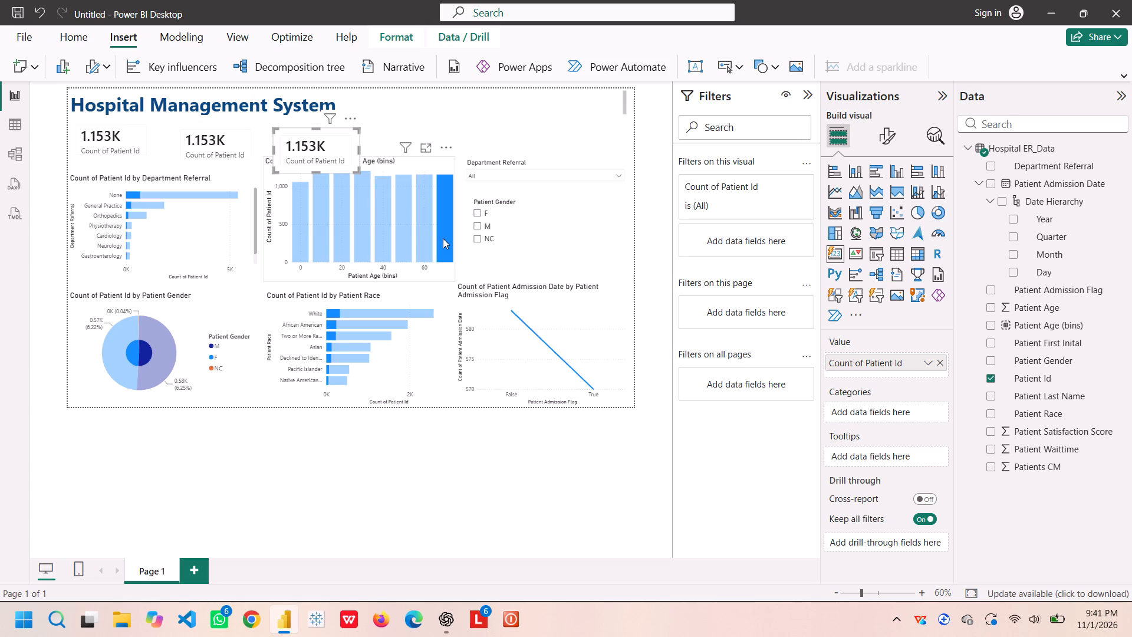
Lower the top edge of the Count of Patient Id by Patient Age (bins) chart further to clear the cards above.
left_click(401, 157)
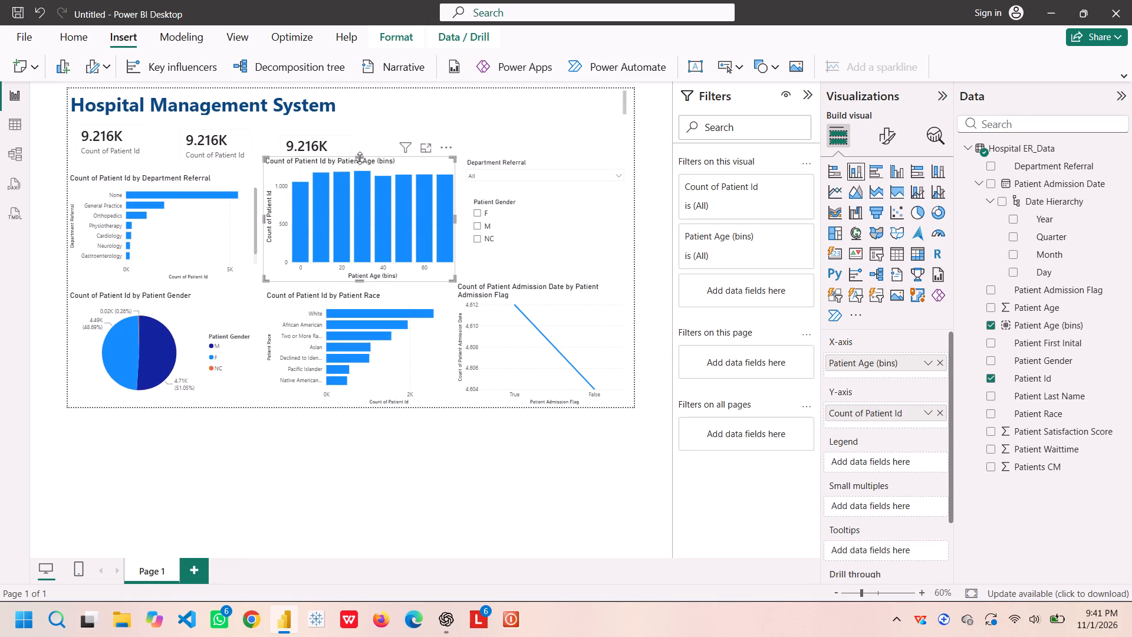
left_click_drag(360, 158, 360, 170)
Move the Department Referral slicer slightly down, just above the Patient Gender slicer's checkboxes.
left_click_drag(516, 183, 516, 192)
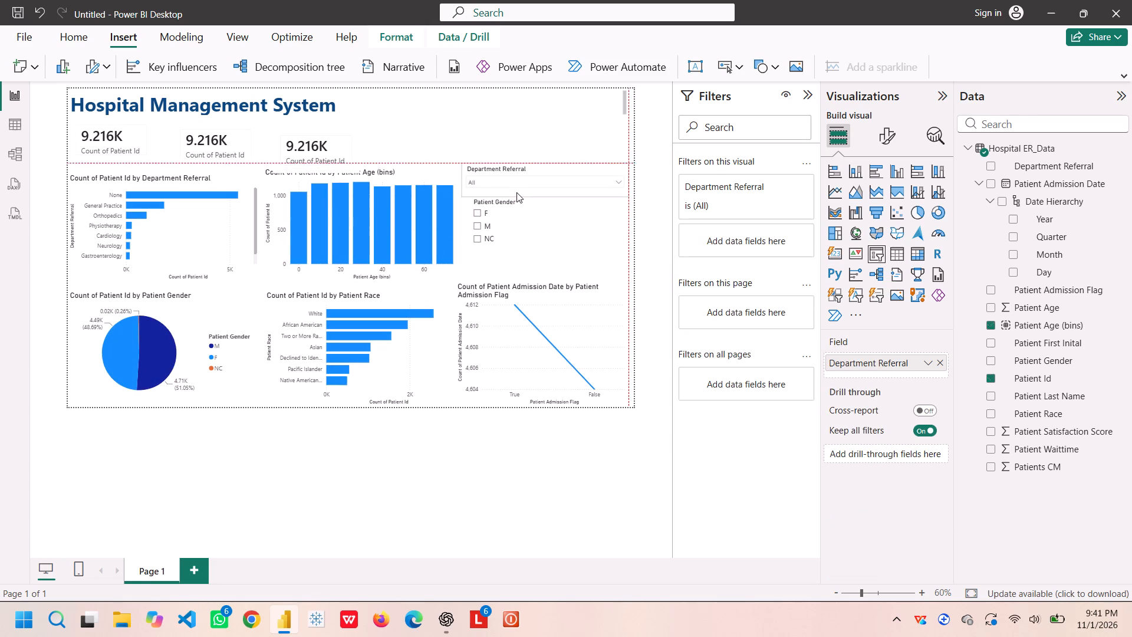
left_click_drag(516, 192, 516, 196)
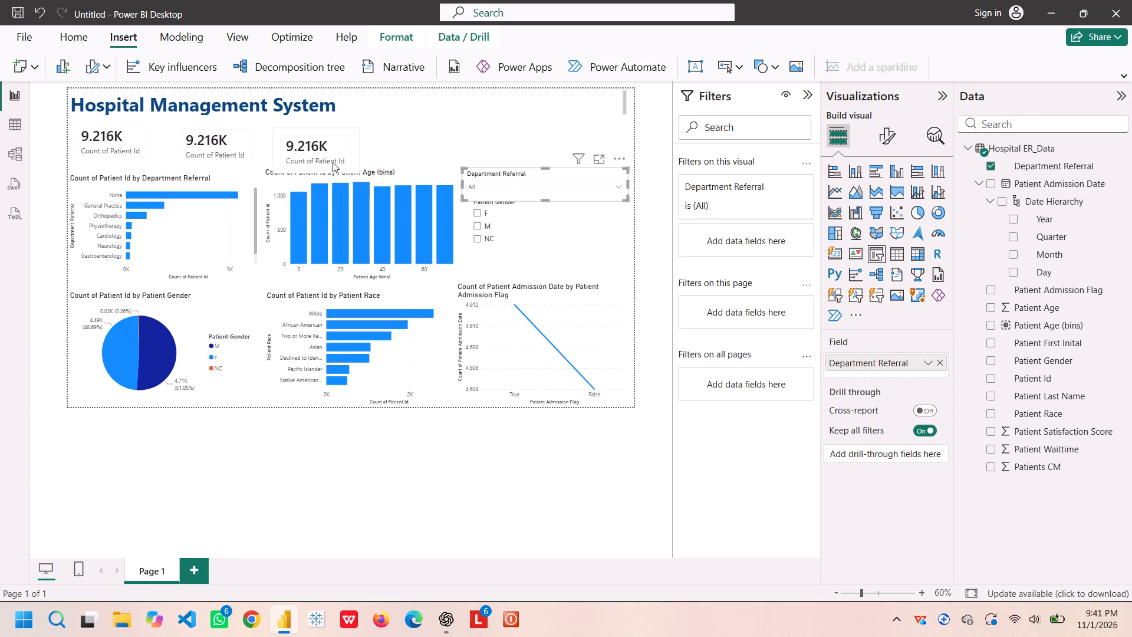
Align the second and third Count of Patient Id cards level with the first card, spaced in a row beneath the title.
left_click_drag(331, 161, 326, 153)
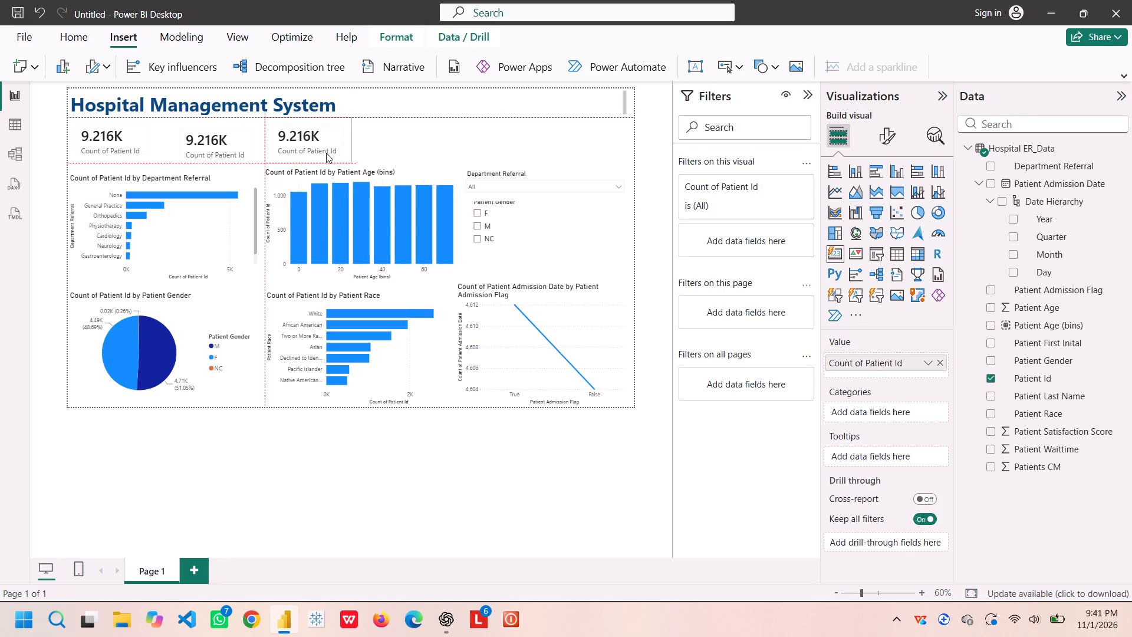
left_click_drag(326, 153, 326, 154)
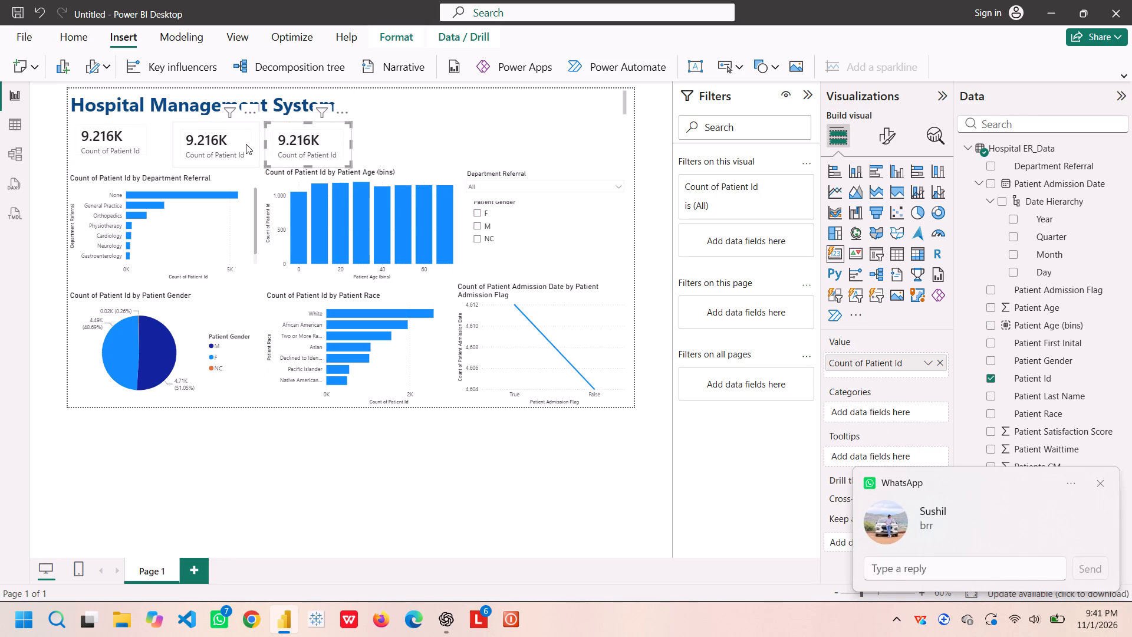
left_click_drag(246, 144, 232, 143)
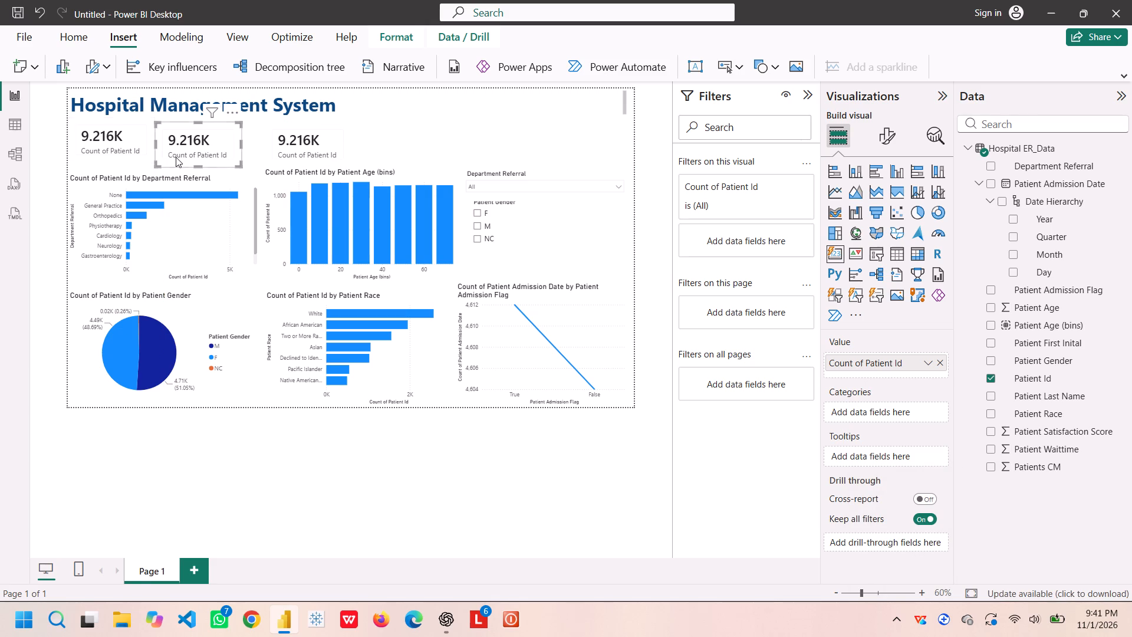
left_click_drag(181, 157, 184, 153)
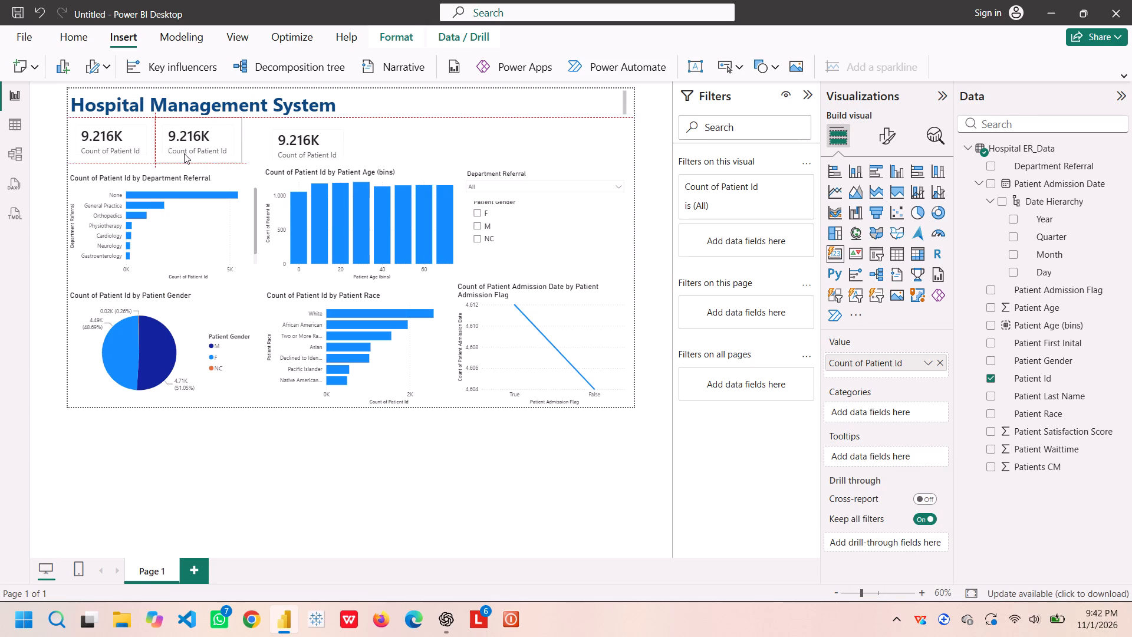
left_click_drag(184, 153, 192, 155)
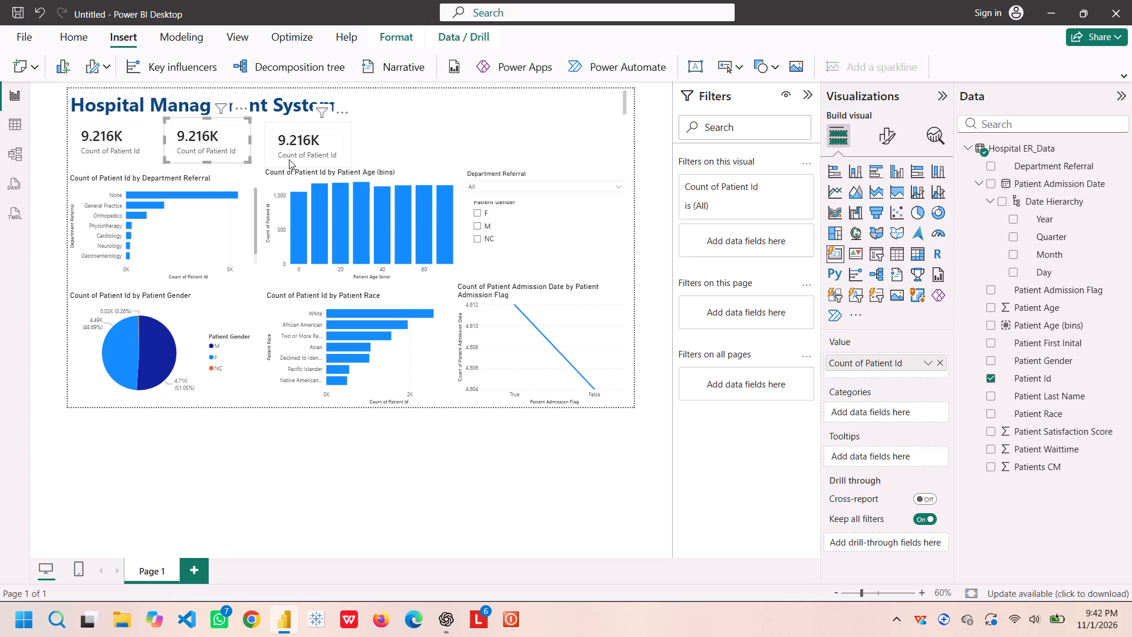
left_click_drag(289, 159, 290, 150)
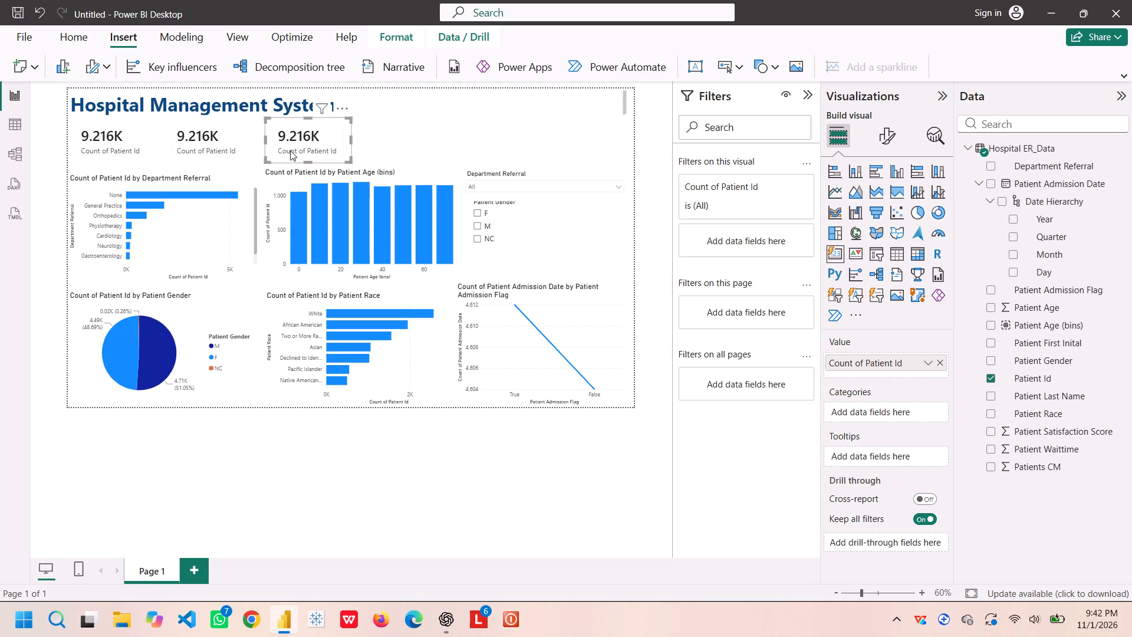
left_click(455, 136)
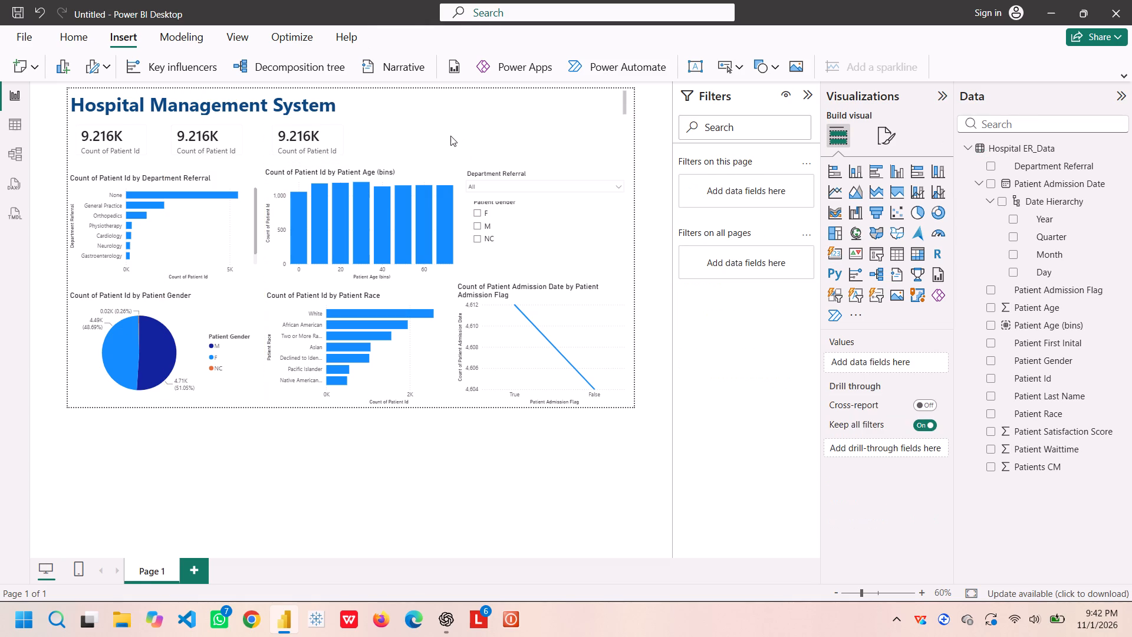
Replace Count of Patient Id with the sum of Patient Waittime as the value of the third card.
left_click(284, 149)
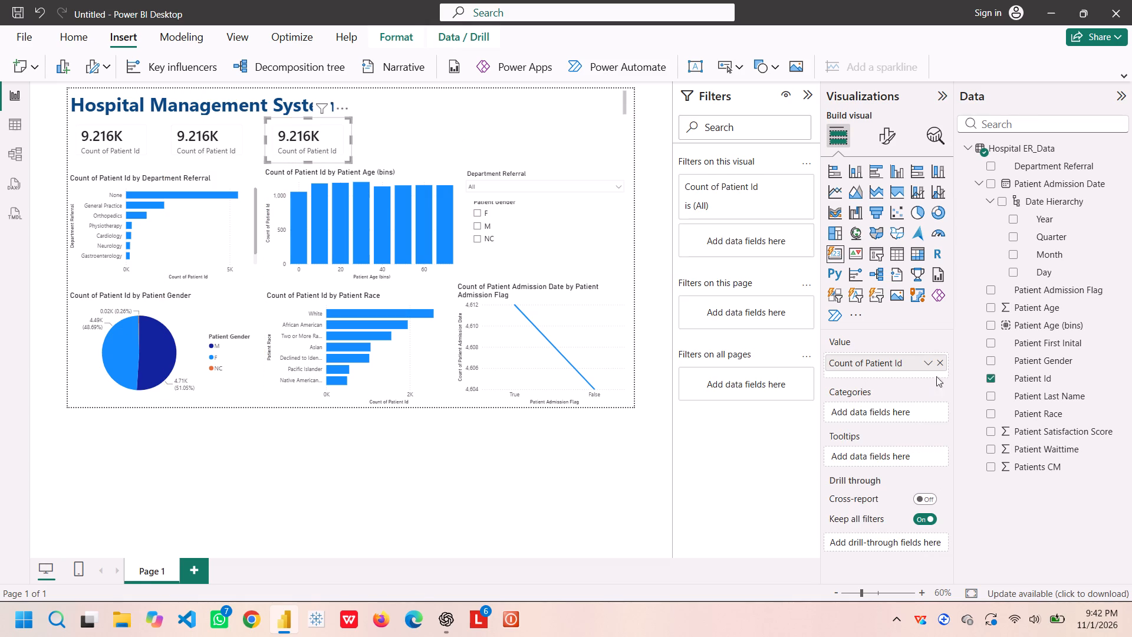
left_click(942, 362)
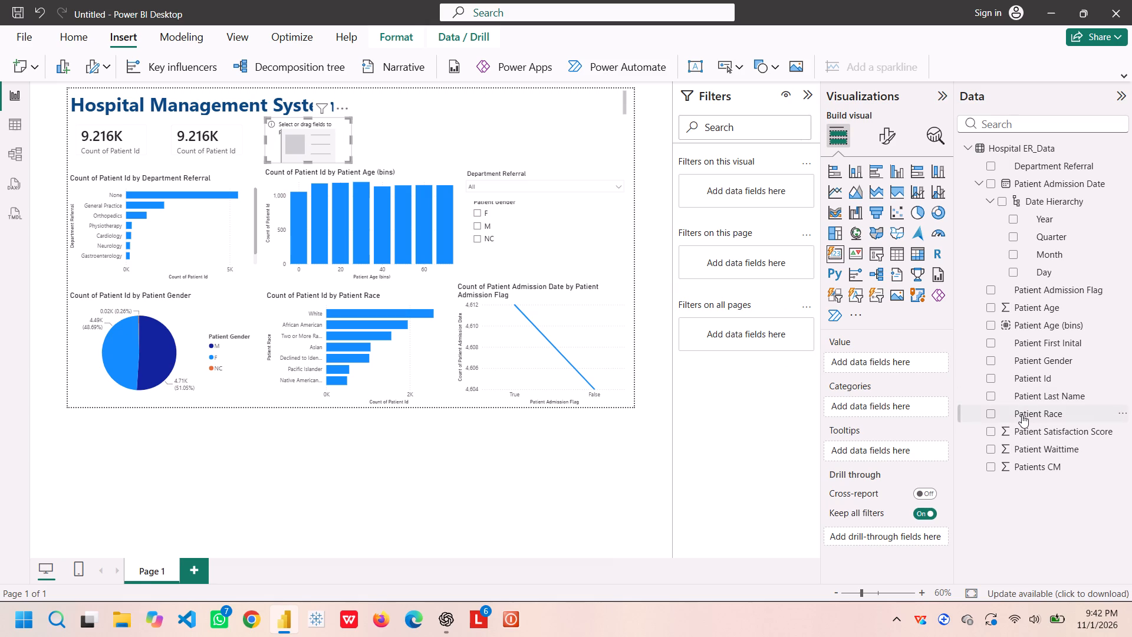
left_click_drag(1022, 415, 1032, 428)
left_click_drag(1032, 428, 1032, 411)
left_click_drag(1052, 448, 932, 379)
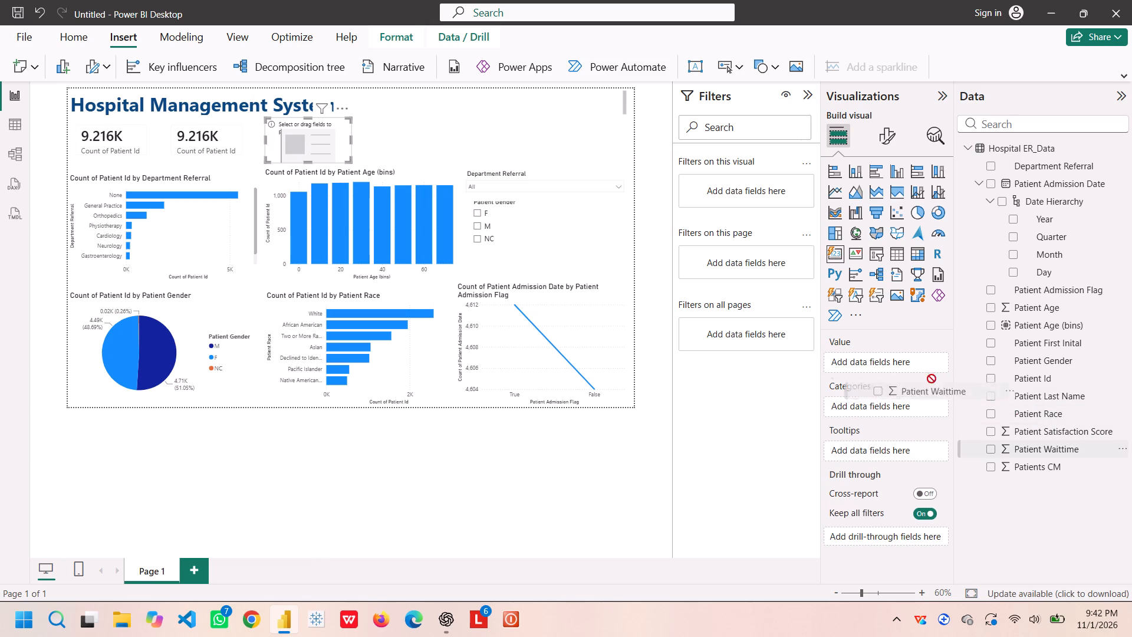
left_click_drag(932, 379, 906, 362)
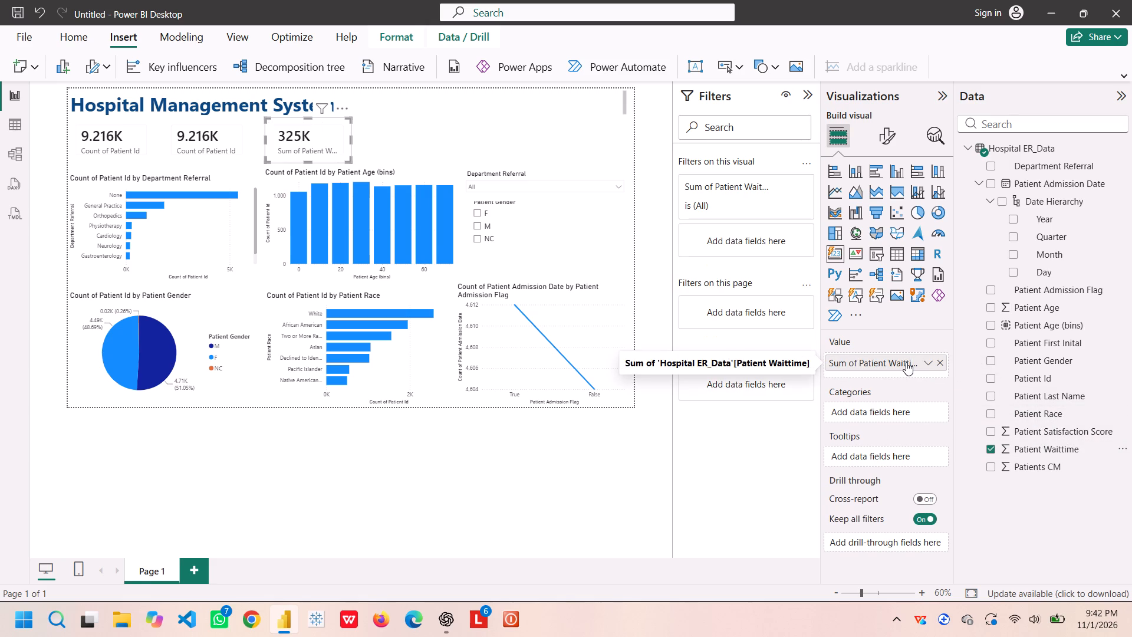
Replace Count of Patient Id with the sum of Patients CM as the value of the middle card.
left_click(232, 133)
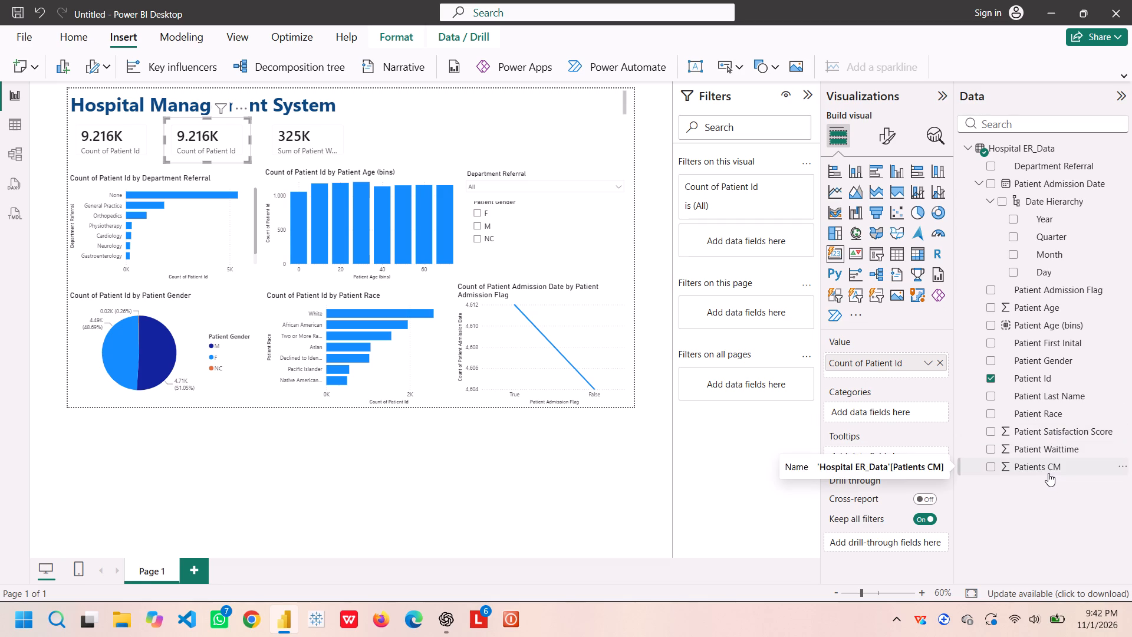
left_click_drag(1048, 473, 899, 373)
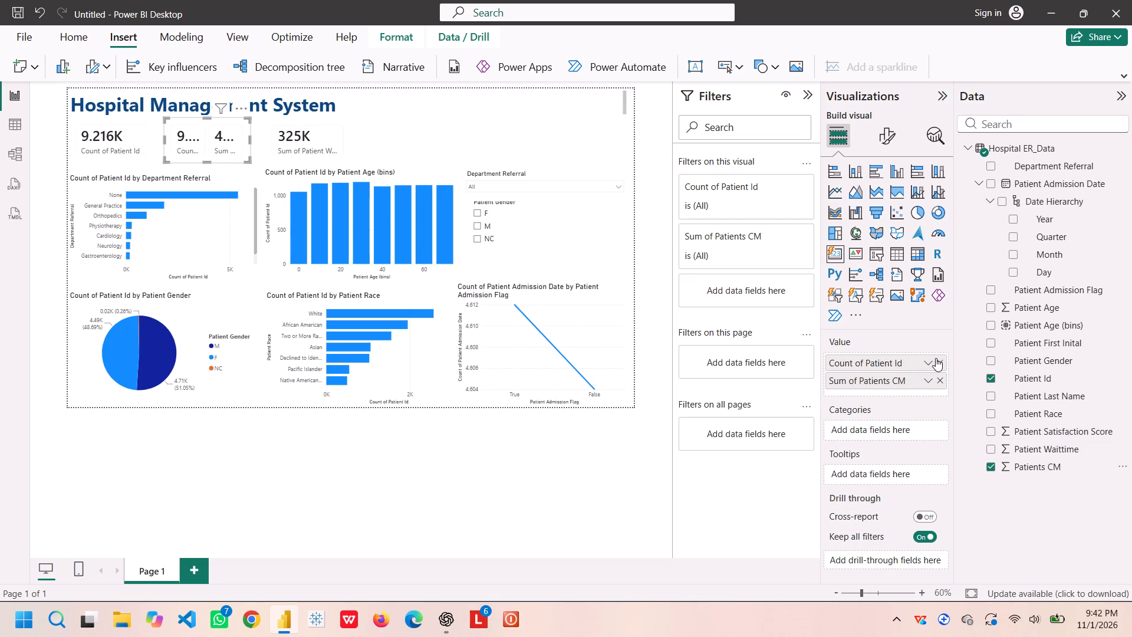
left_click(937, 358)
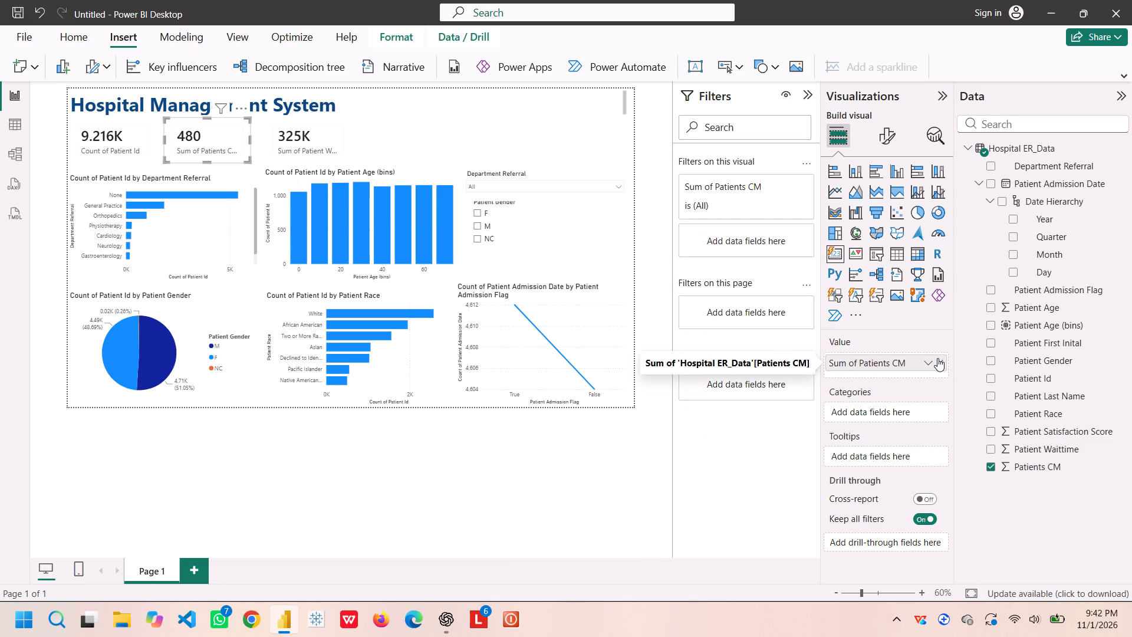
left_click(666, 518)
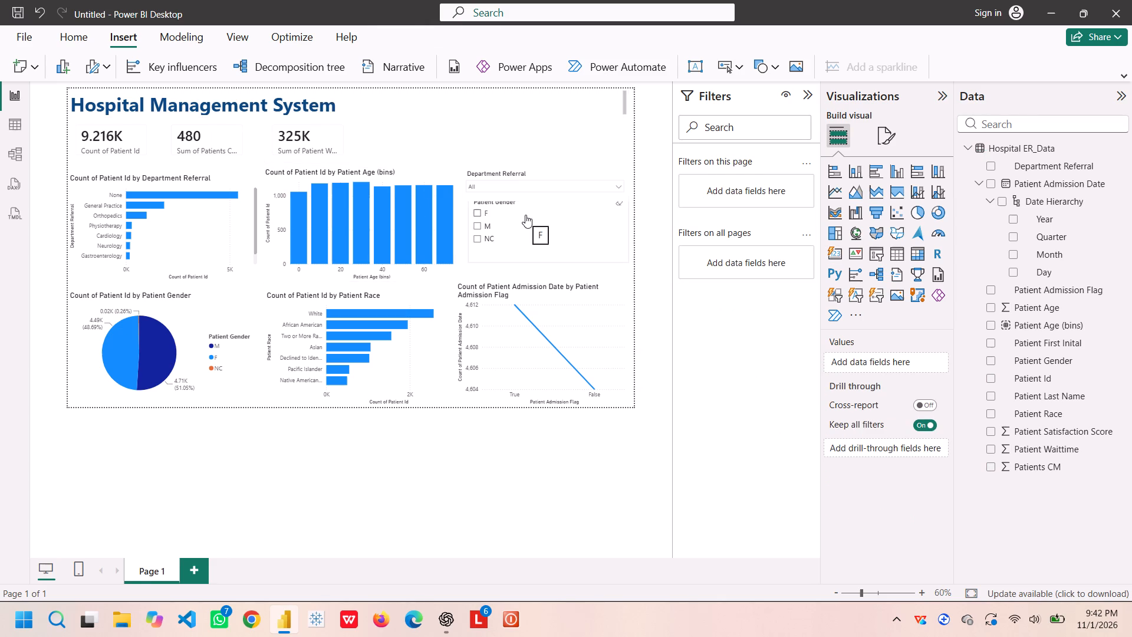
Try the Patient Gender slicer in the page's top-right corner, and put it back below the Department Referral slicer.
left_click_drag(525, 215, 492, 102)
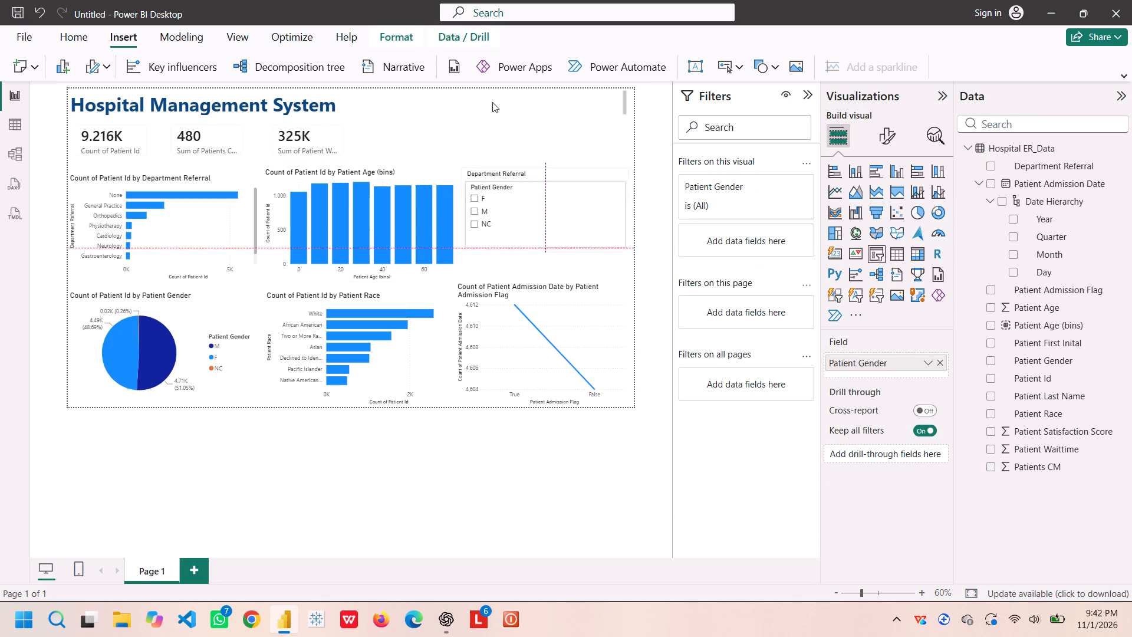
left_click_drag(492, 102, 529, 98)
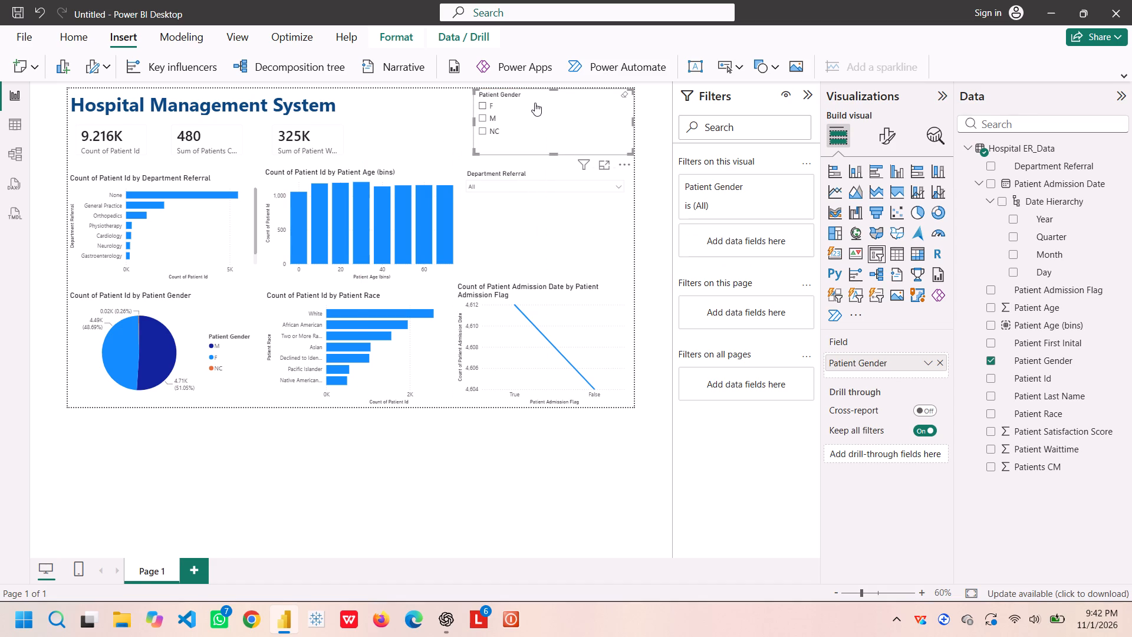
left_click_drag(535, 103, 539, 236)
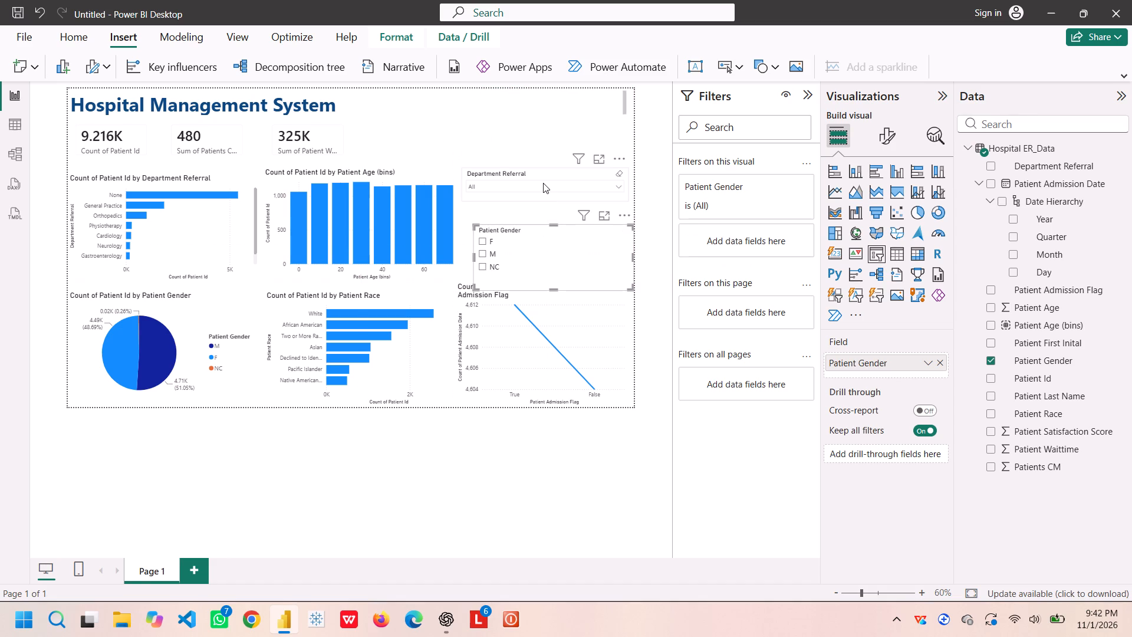
Move the Department Referral slicer to the top of the page beside the title and reduce its height slightly.
left_click_drag(543, 183, 519, 187)
left_click_drag(519, 187, 425, 111)
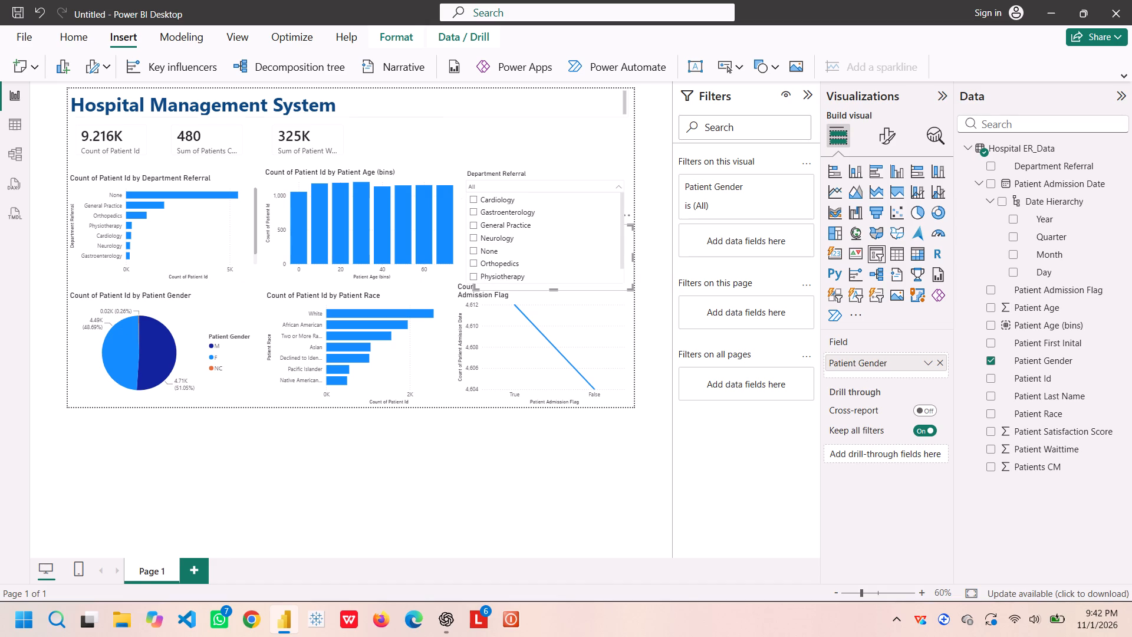
left_click_drag(425, 111, 541, 175)
left_click(541, 175)
left_click_drag(541, 175, 439, 100)
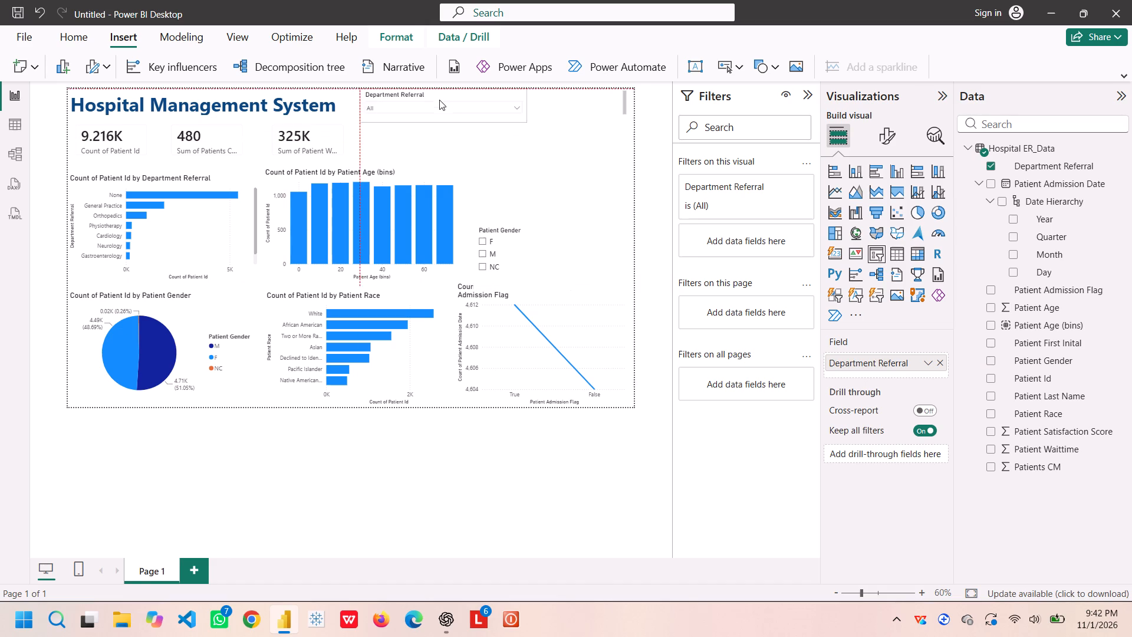
left_click_drag(439, 100, 441, 97)
left_click_drag(526, 120, 524, 112)
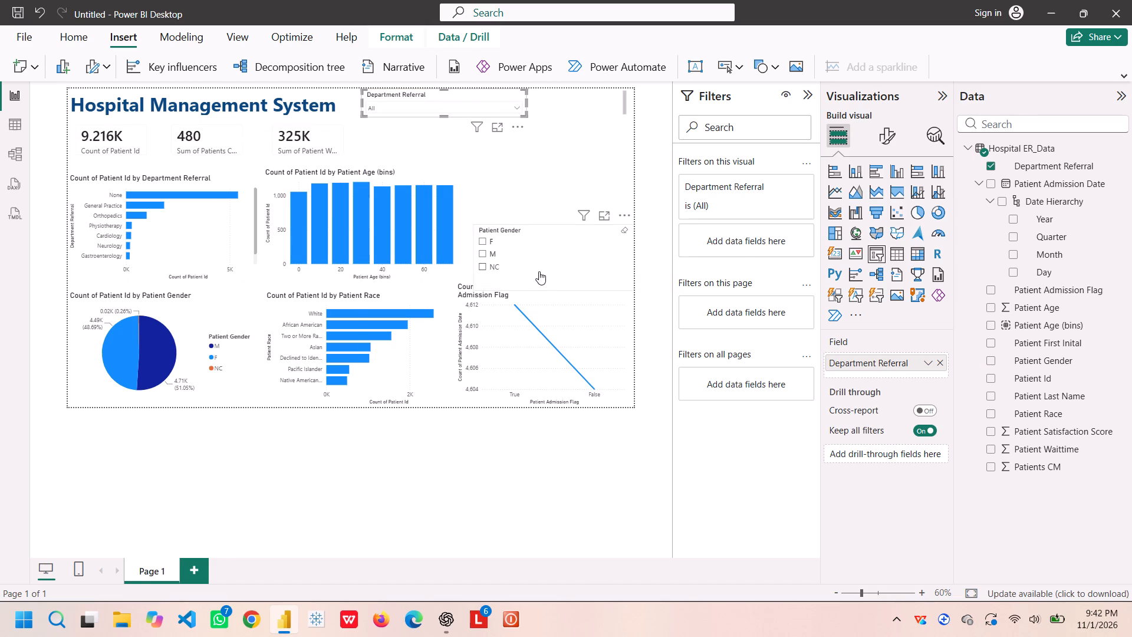
Move the Patient Gender slicer to the page's top-right corner and narrow it from its left edge.
left_click_drag(539, 271, 587, 133)
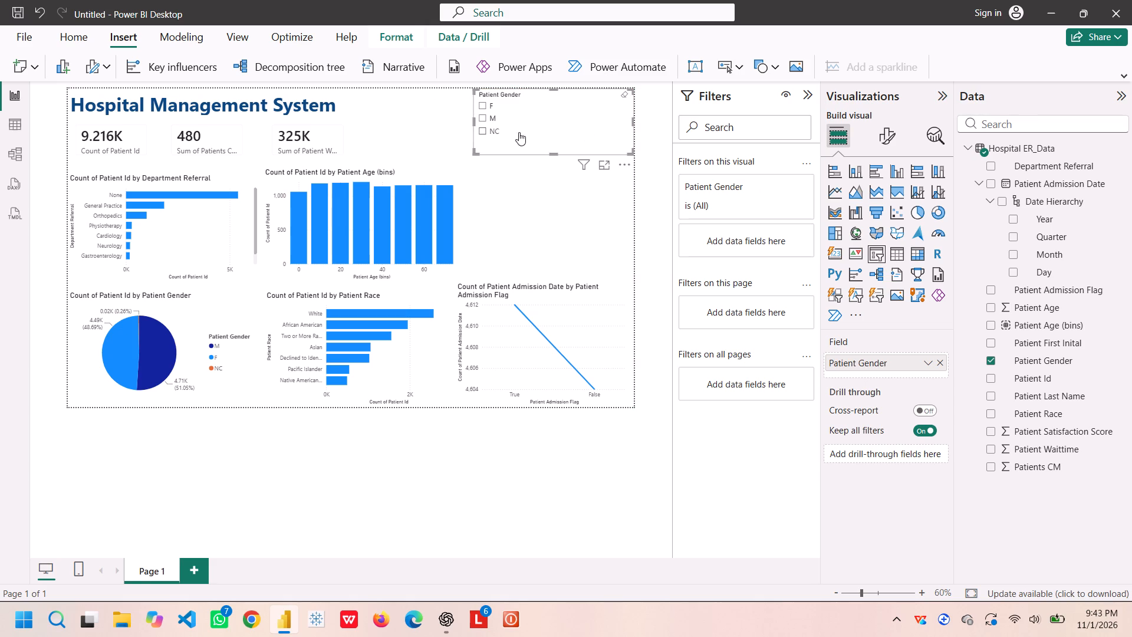
left_click_drag(472, 119, 531, 120)
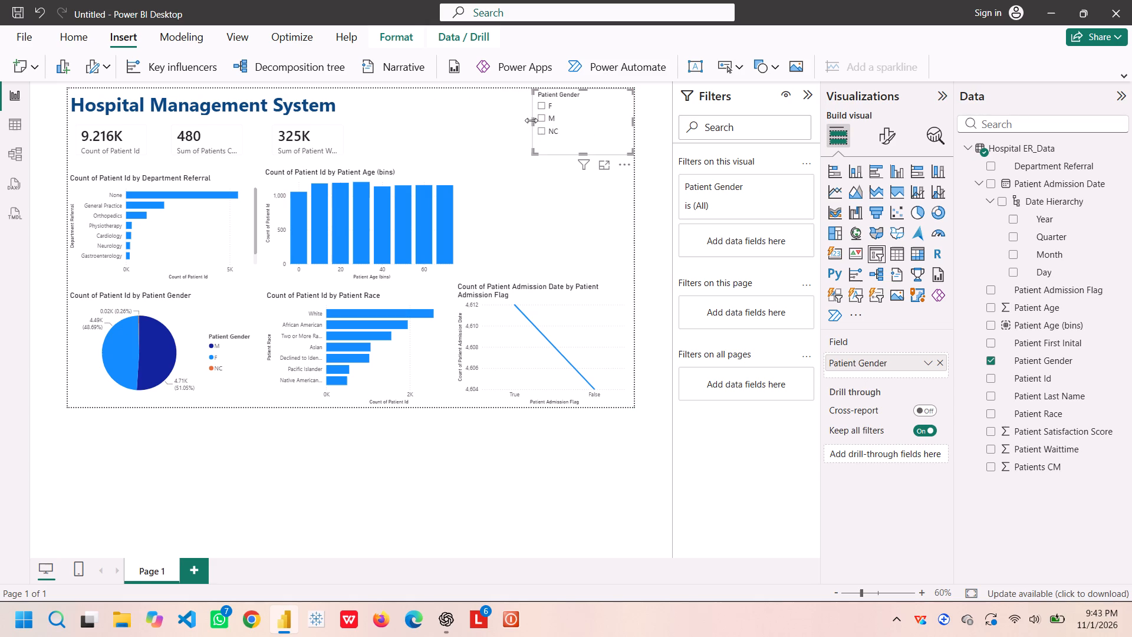
left_click(407, 123)
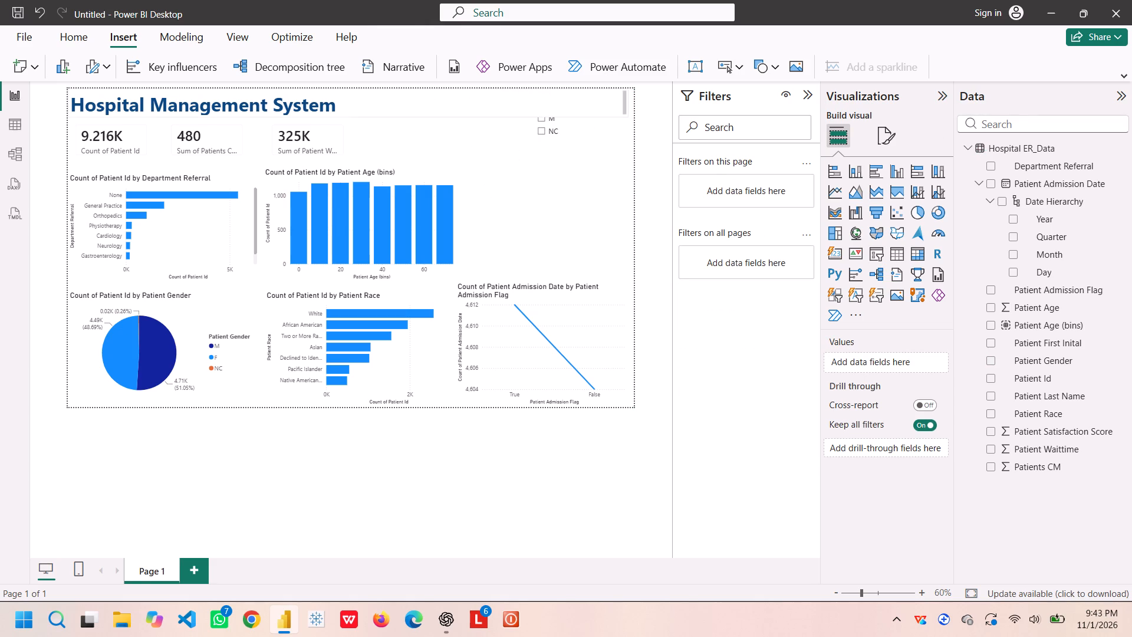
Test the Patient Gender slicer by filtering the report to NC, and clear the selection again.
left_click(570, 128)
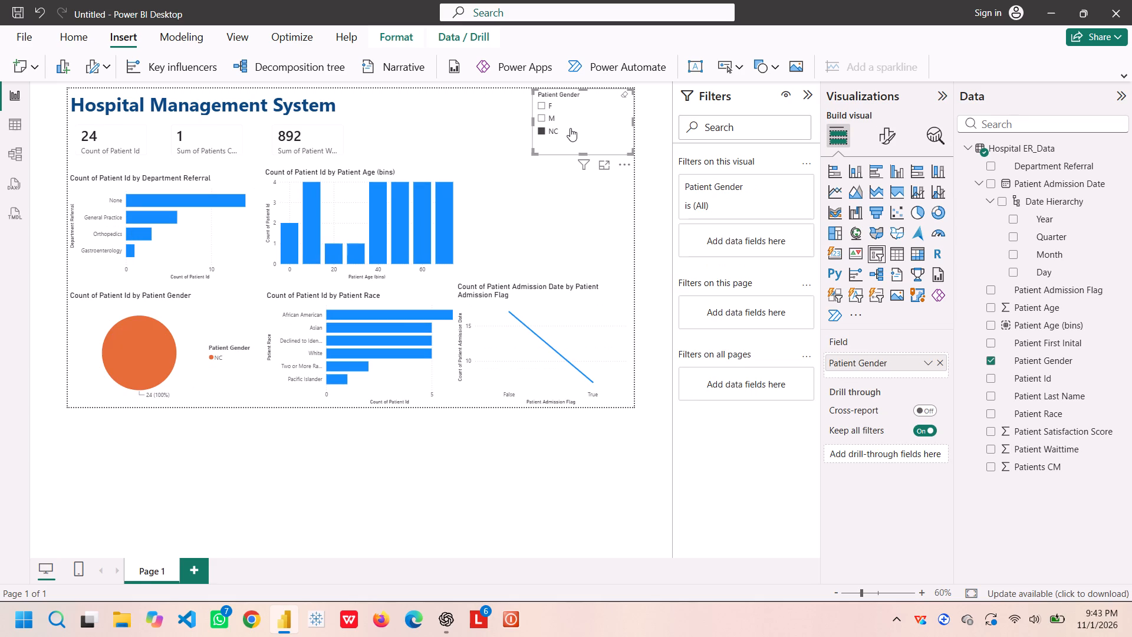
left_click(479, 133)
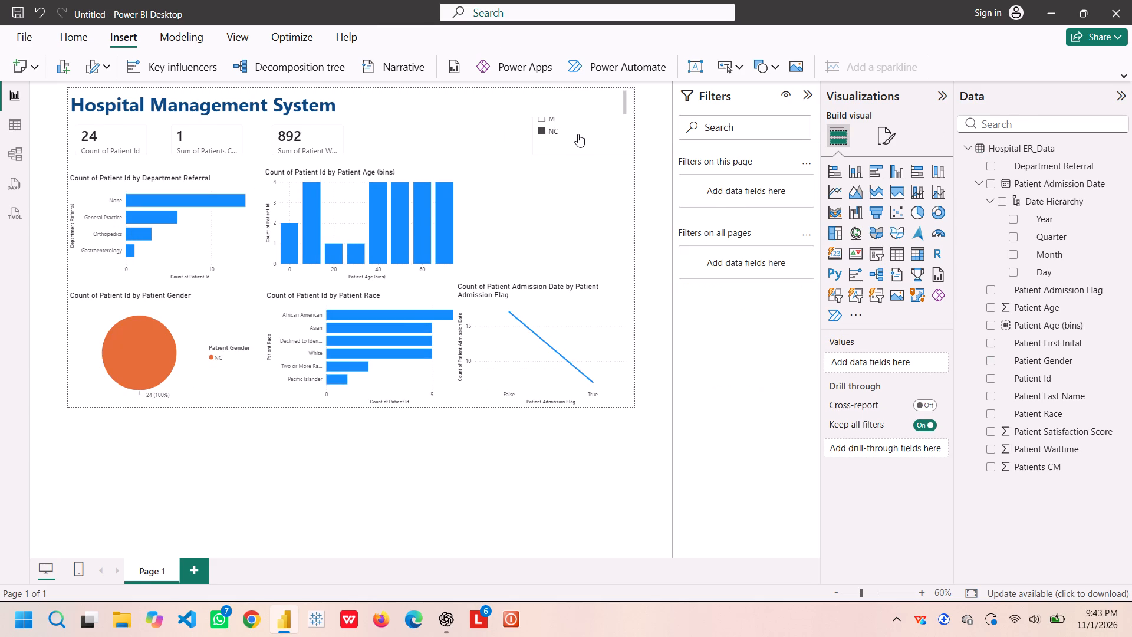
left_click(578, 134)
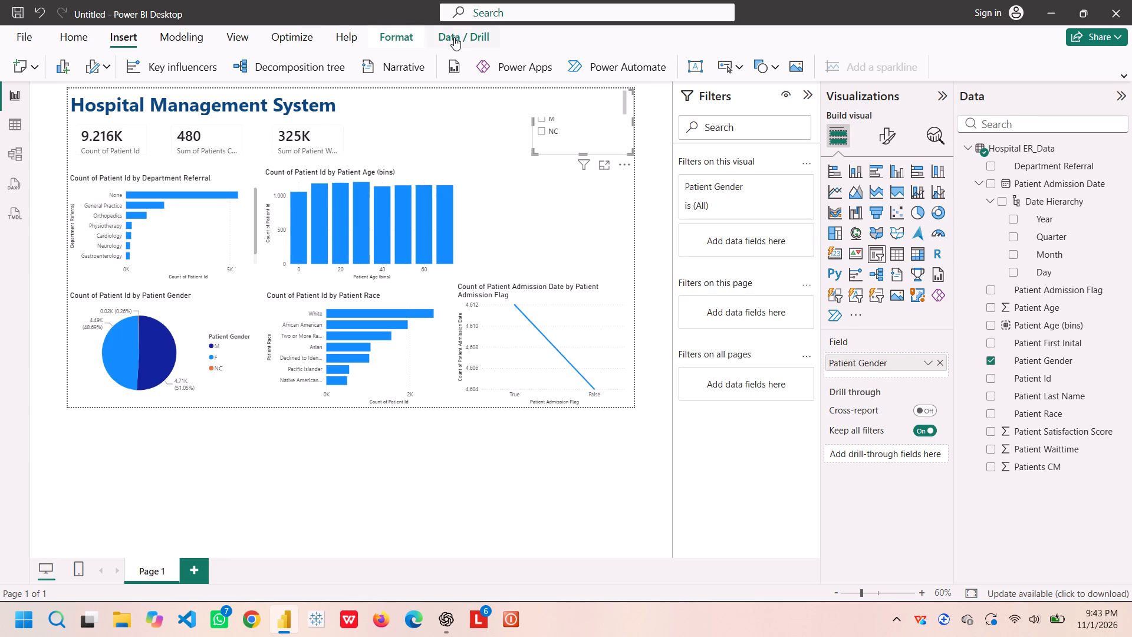
Bring the Patient Gender slicer forward so it sits in front of the title text box.
left_click(403, 36)
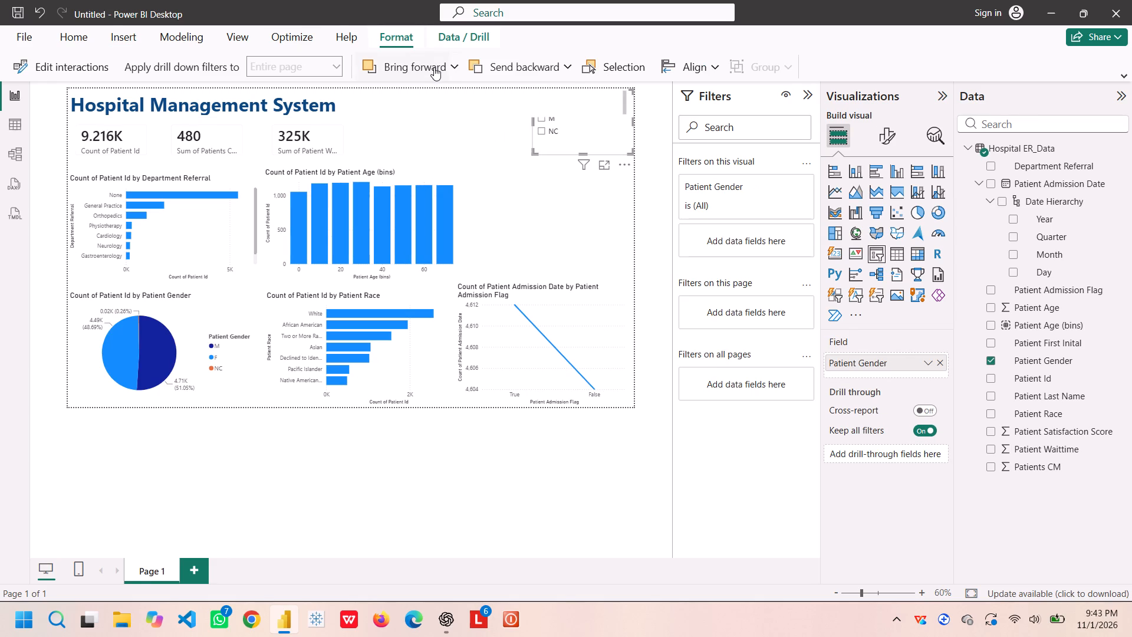
left_click(434, 67)
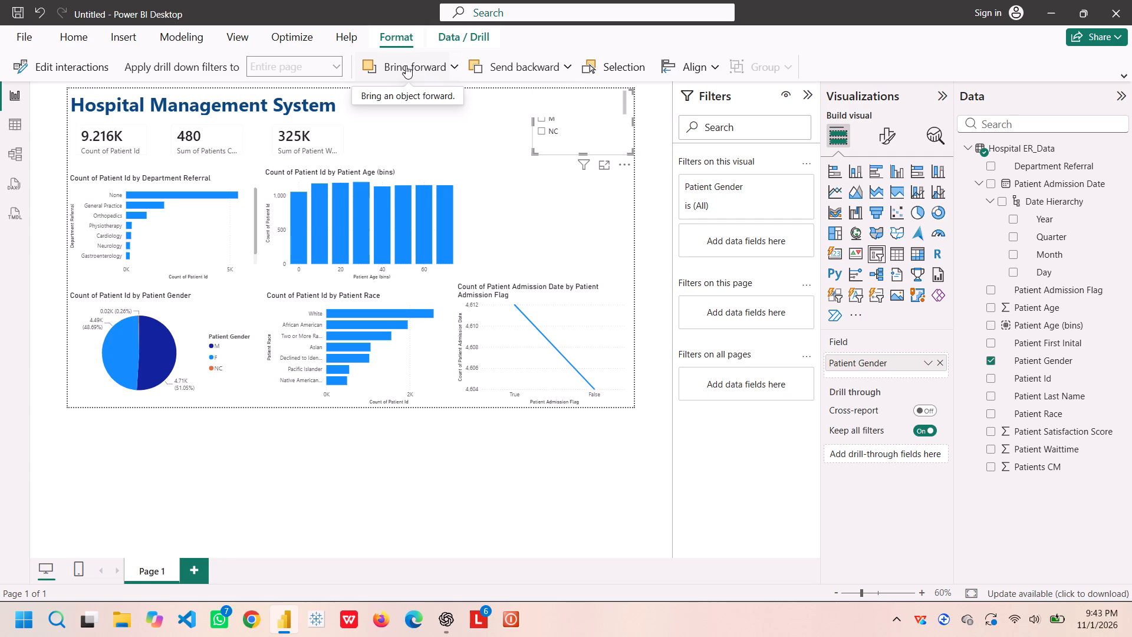
left_click(406, 65)
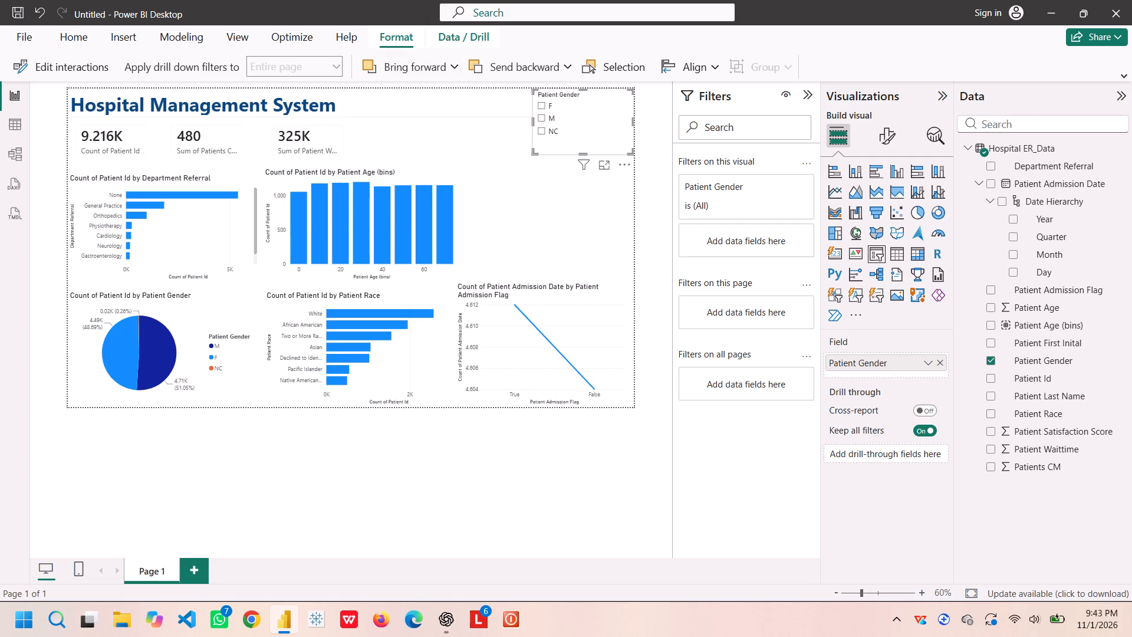
Narrow the Hospital Management System title text box from its right edge to uncover the Department Referral slicer.
left_click_drag(467, 114, 458, 92)
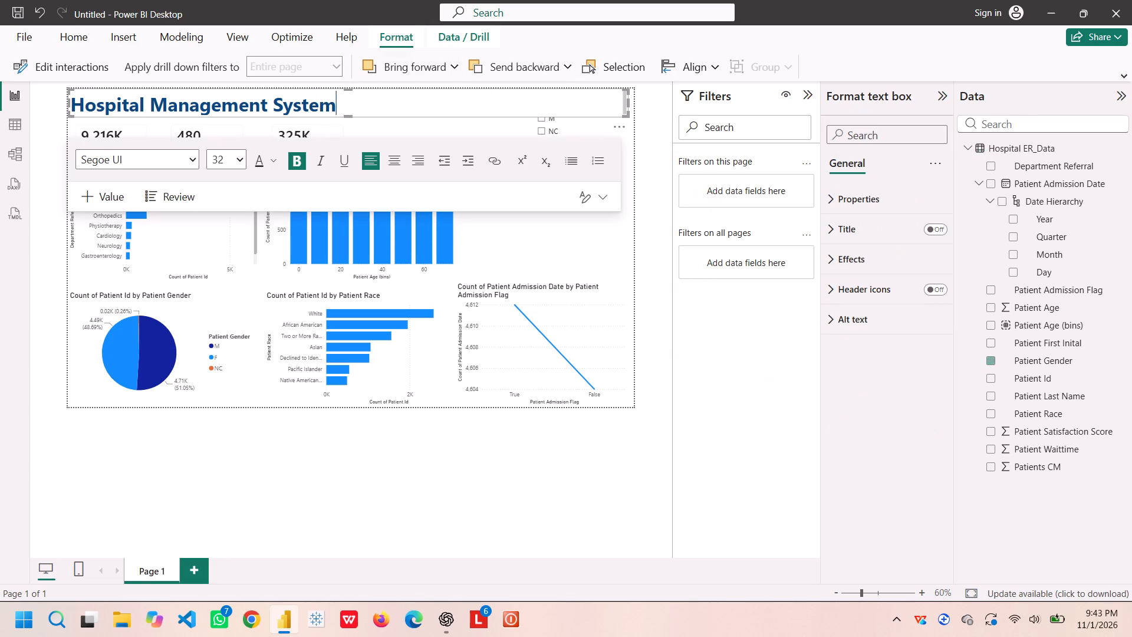
left_click(573, 238)
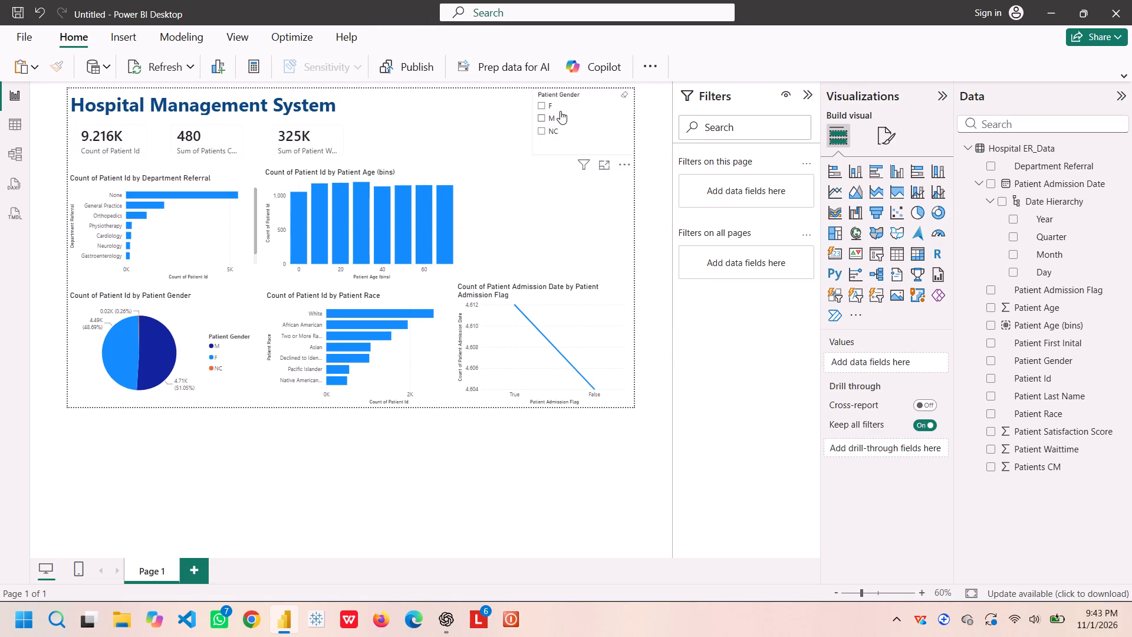
left_click(462, 107)
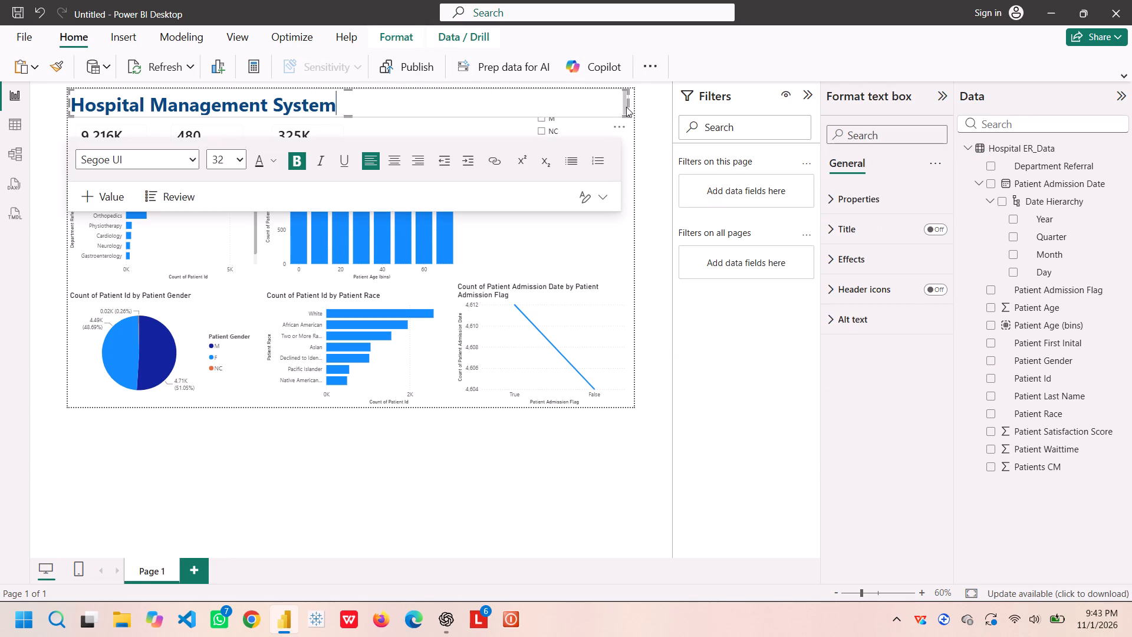
left_click_drag(629, 100, 404, 90)
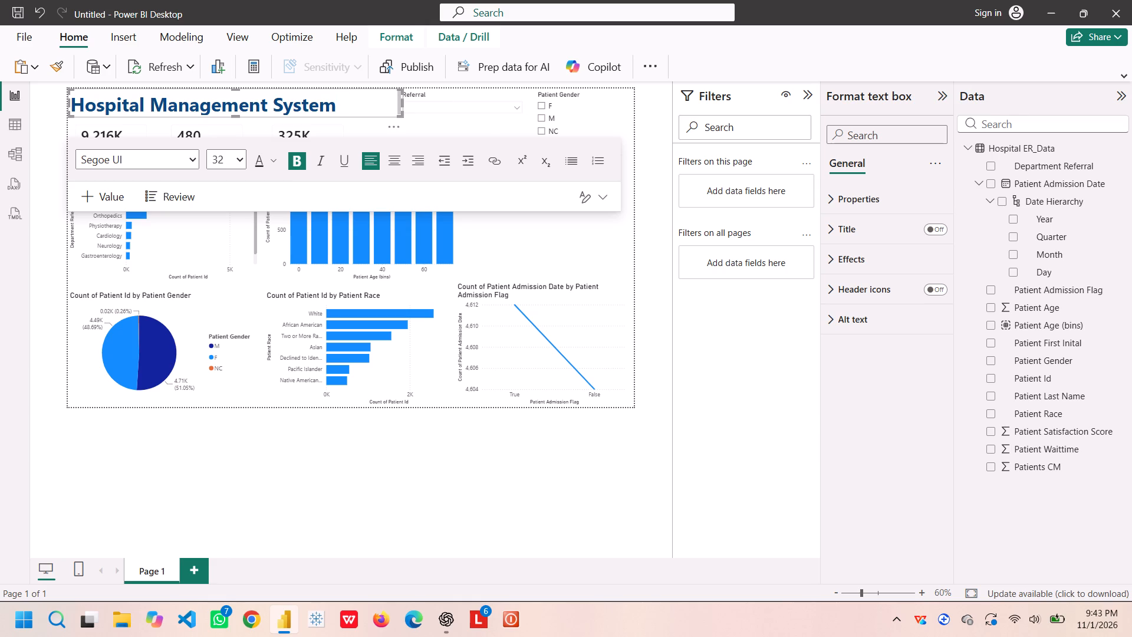
left_click(402, 102)
Fit the Department Referral slicer between the title and the Patient Gender slicer, and bring it forward in front of the title box.
left_click_drag(439, 100, 443, 128)
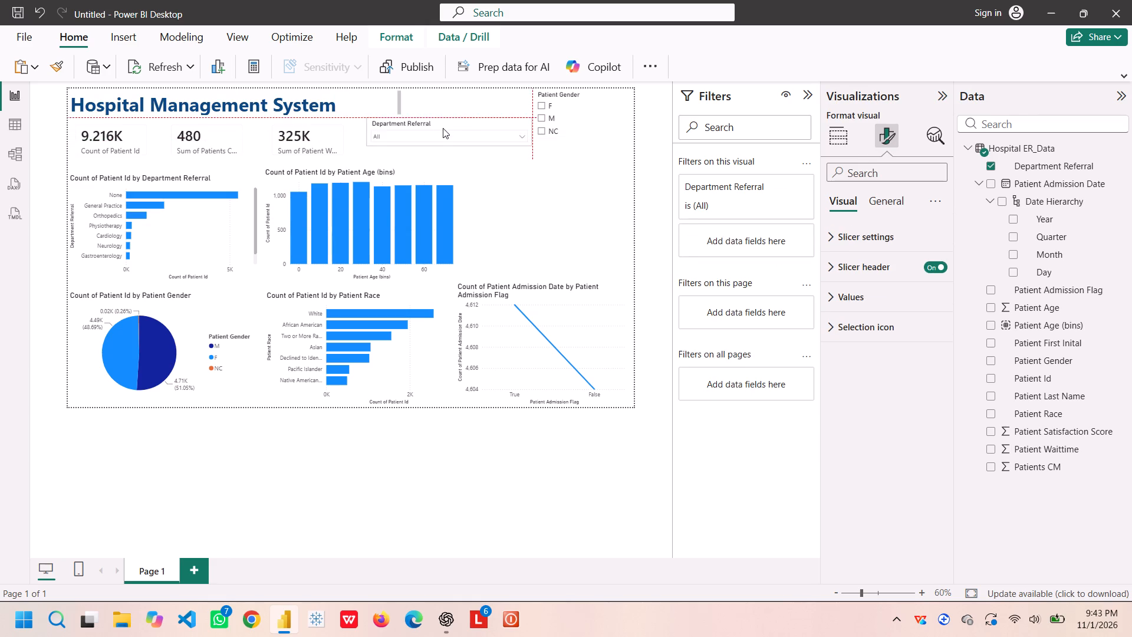
left_click_drag(443, 128, 450, 100)
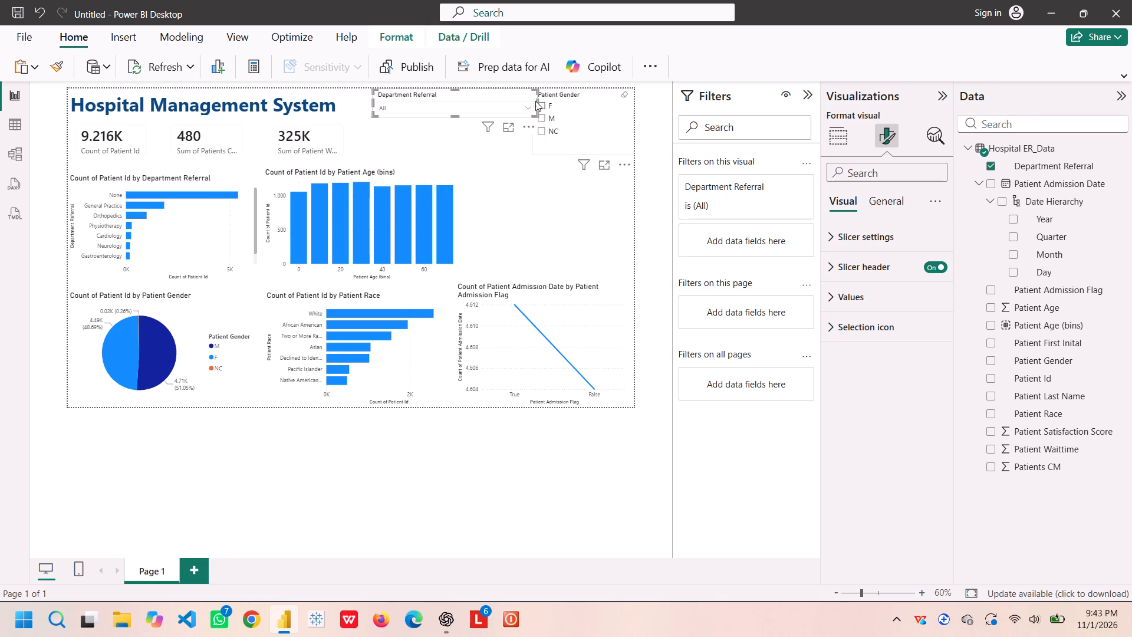
left_click_drag(538, 100, 531, 97)
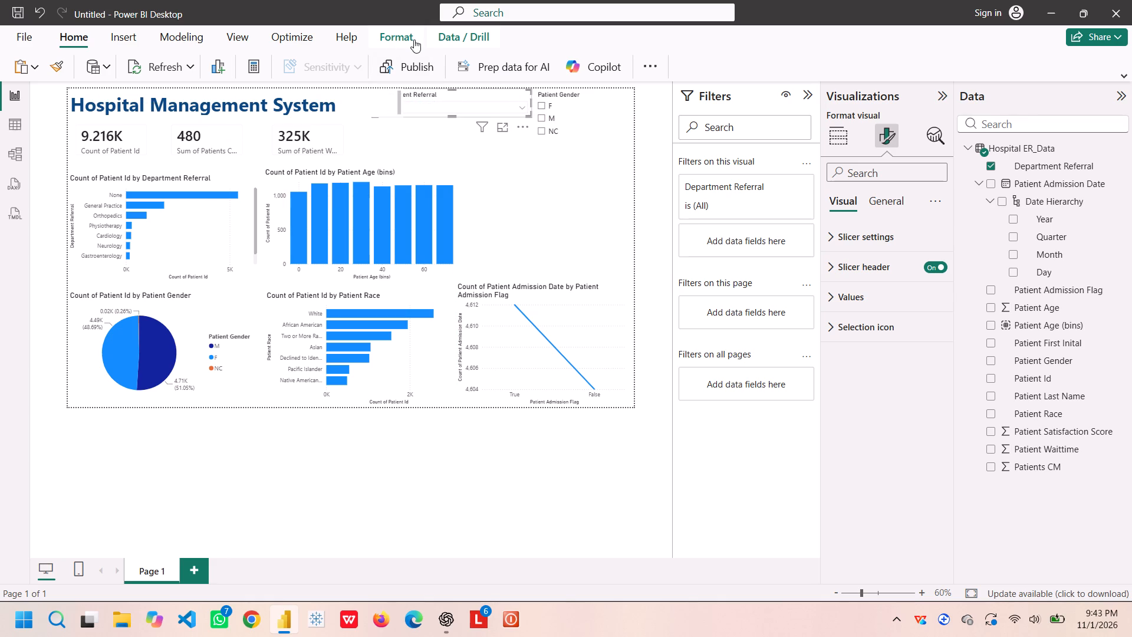
left_click(414, 40)
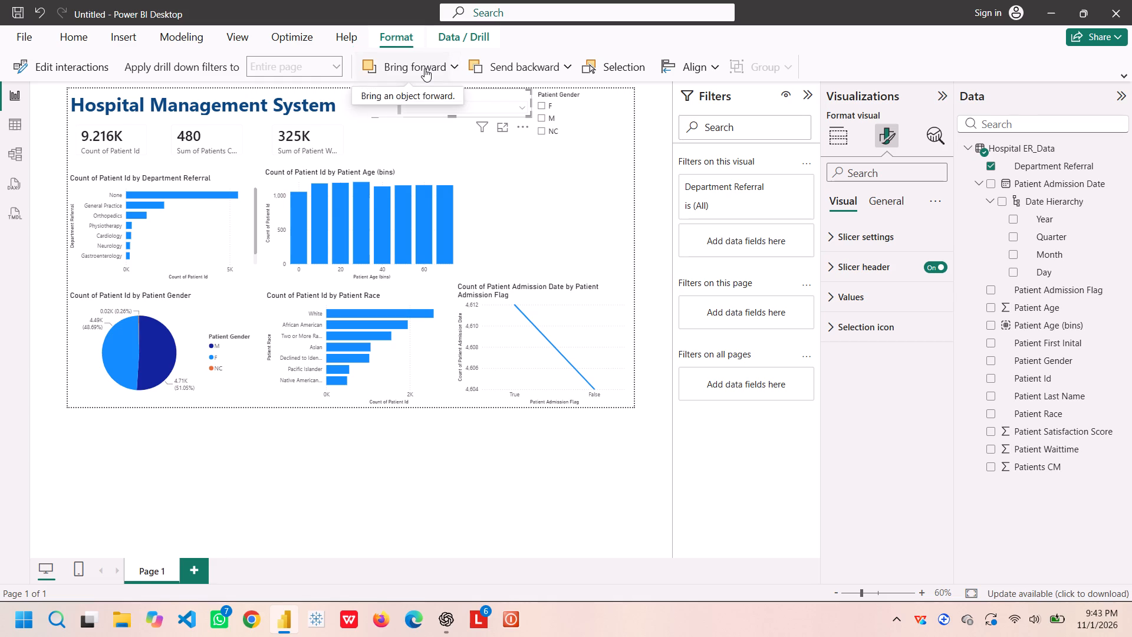
left_click(424, 68)
Widen the title text box back out to the page's right edge, behind both slicers.
left_click(337, 105)
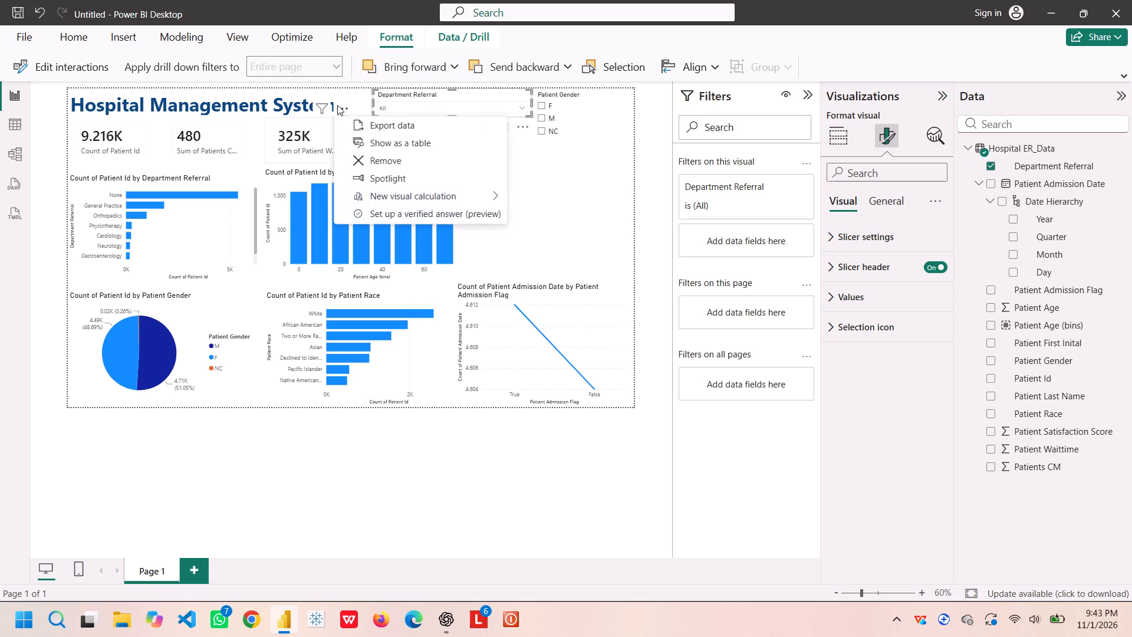
left_click(337, 100)
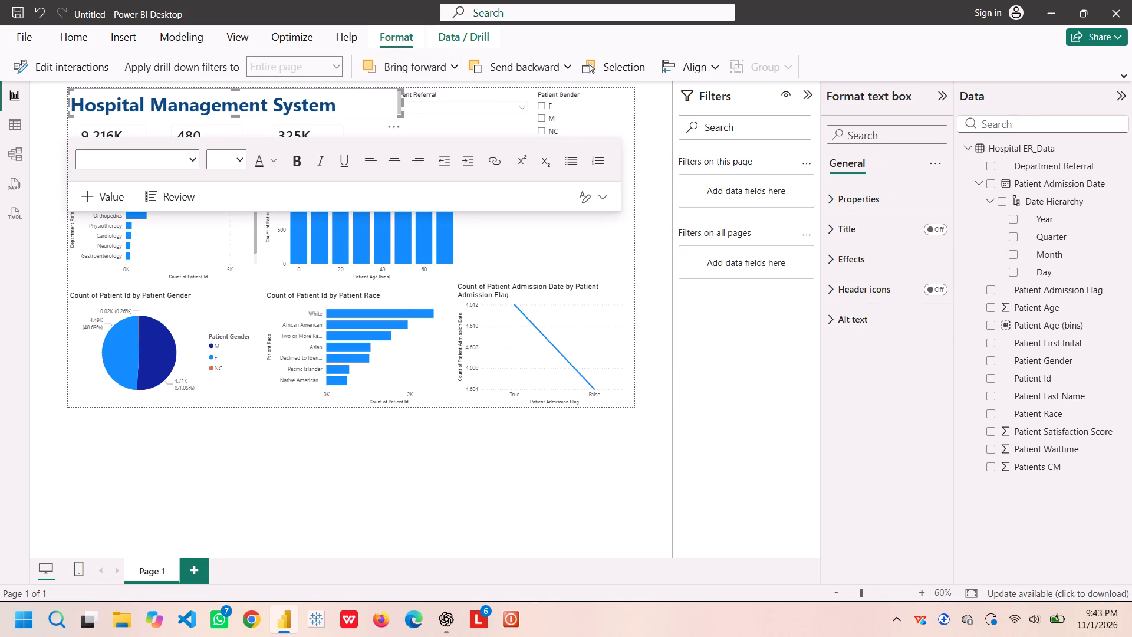
left_click_drag(403, 101, 616, 104)
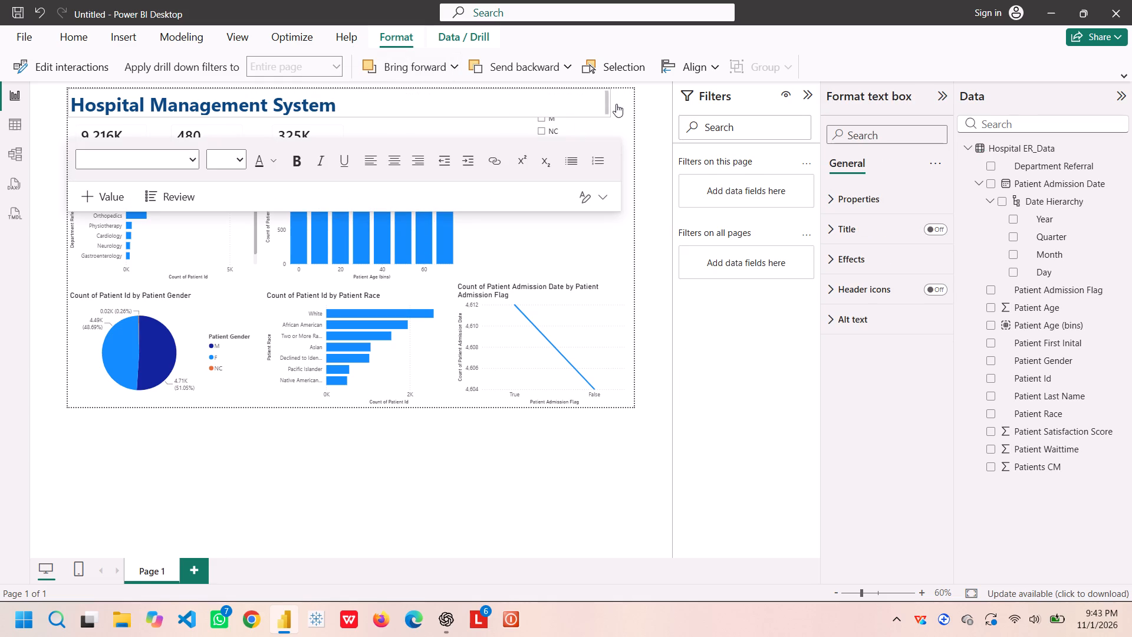
left_click_drag(616, 104, 636, 101)
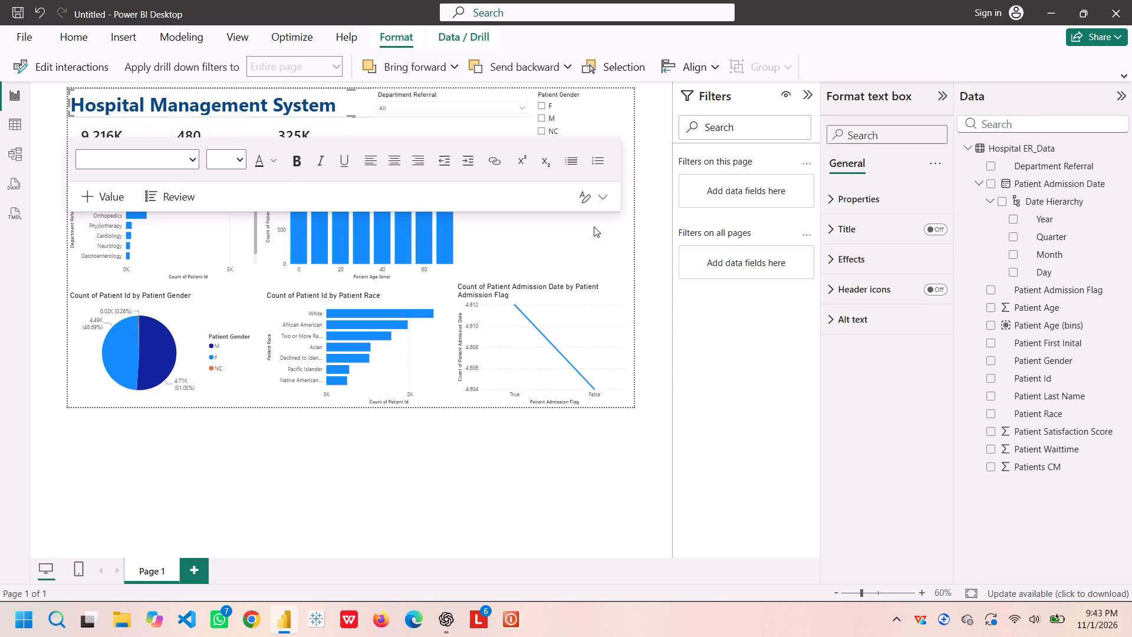
left_click(594, 226)
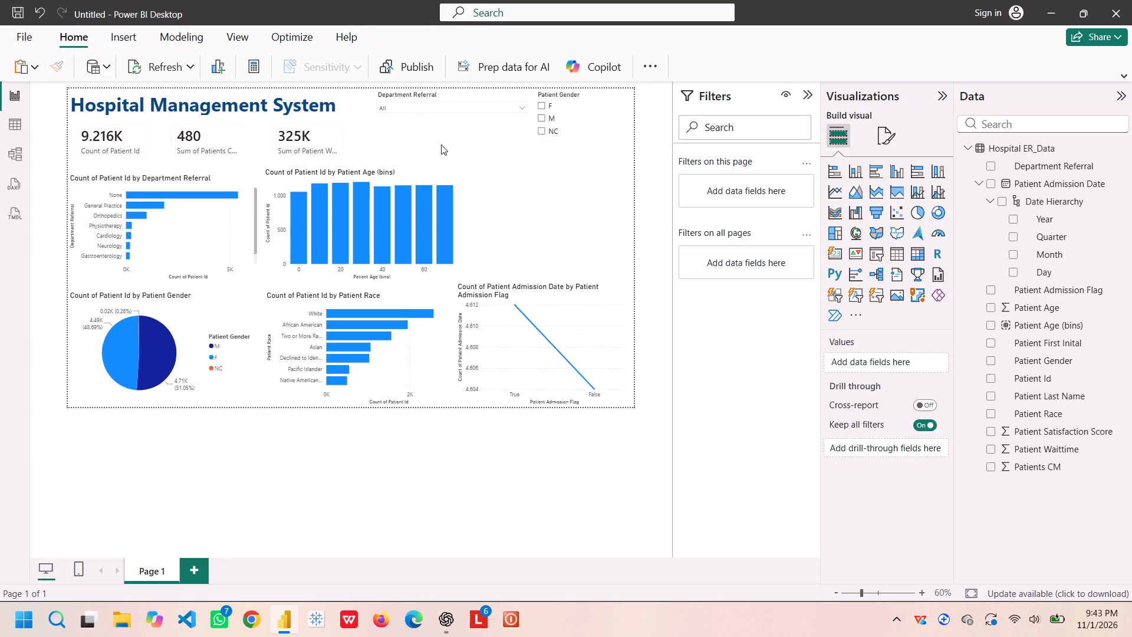
Widen the Patient Age (bins) column chart and move it against the page's right edge, just below the card row.
left_click(360, 219)
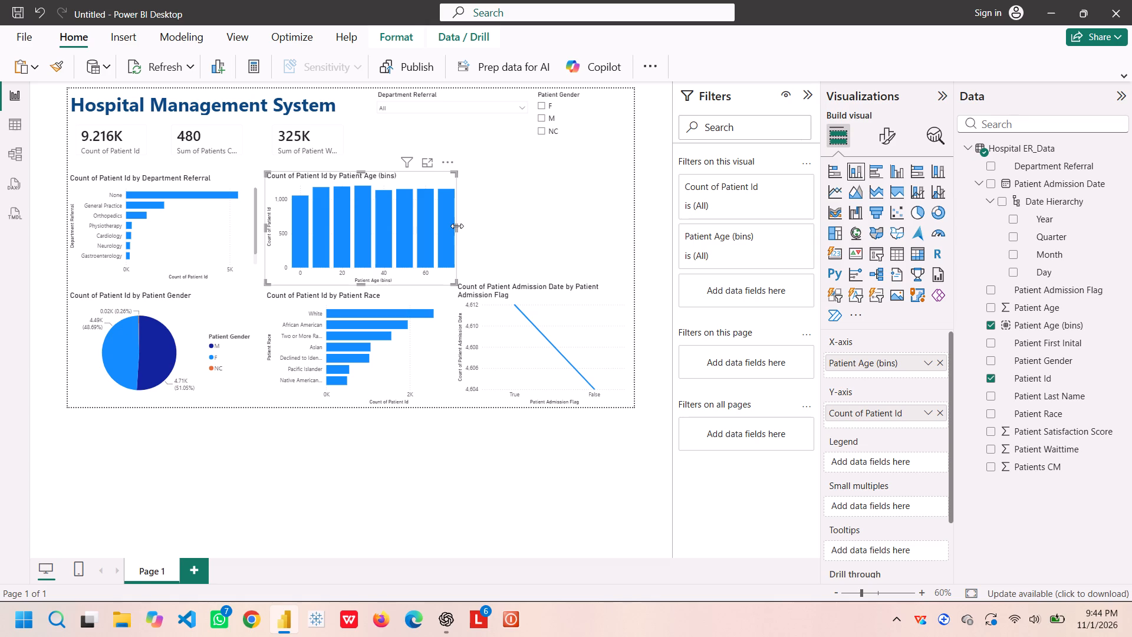
left_click_drag(457, 226, 610, 233)
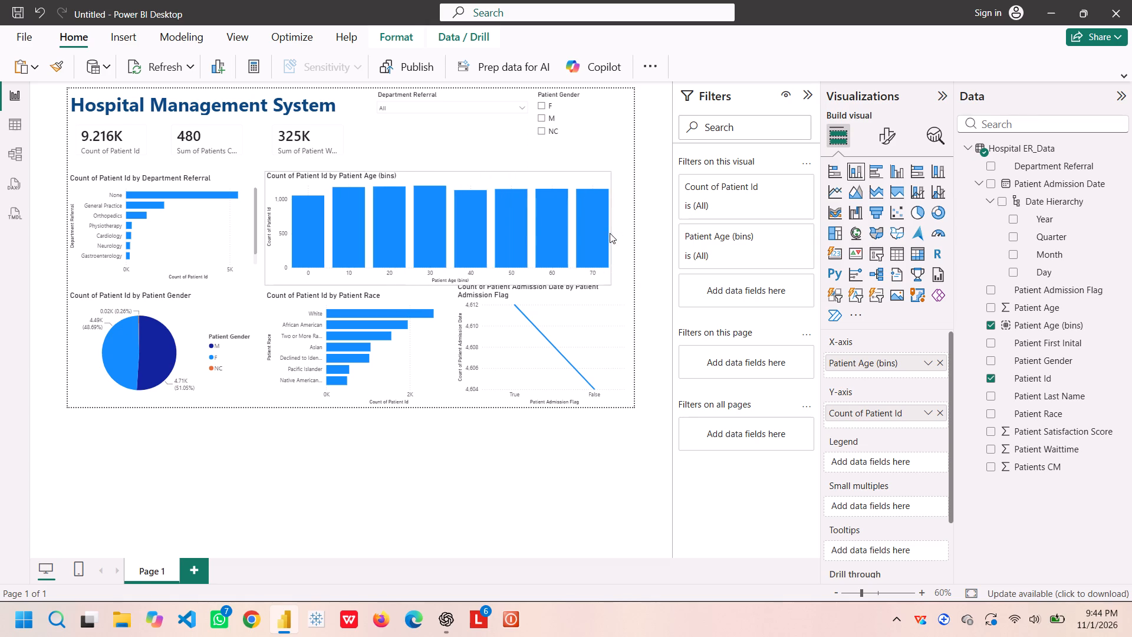
left_click_drag(610, 233, 555, 238)
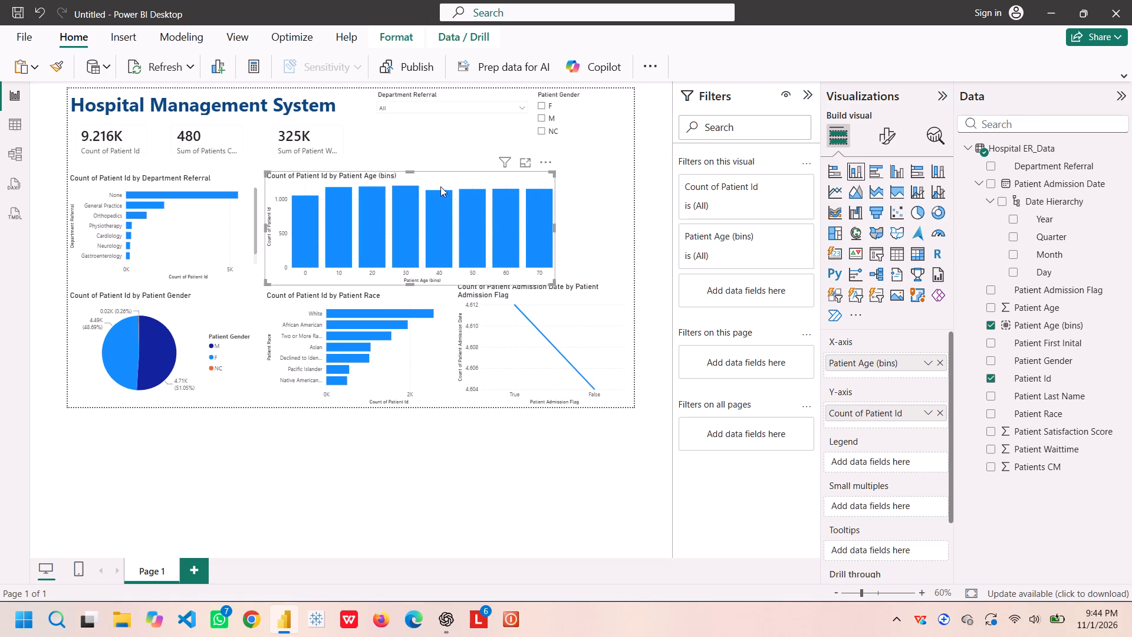
left_click_drag(440, 182, 513, 183)
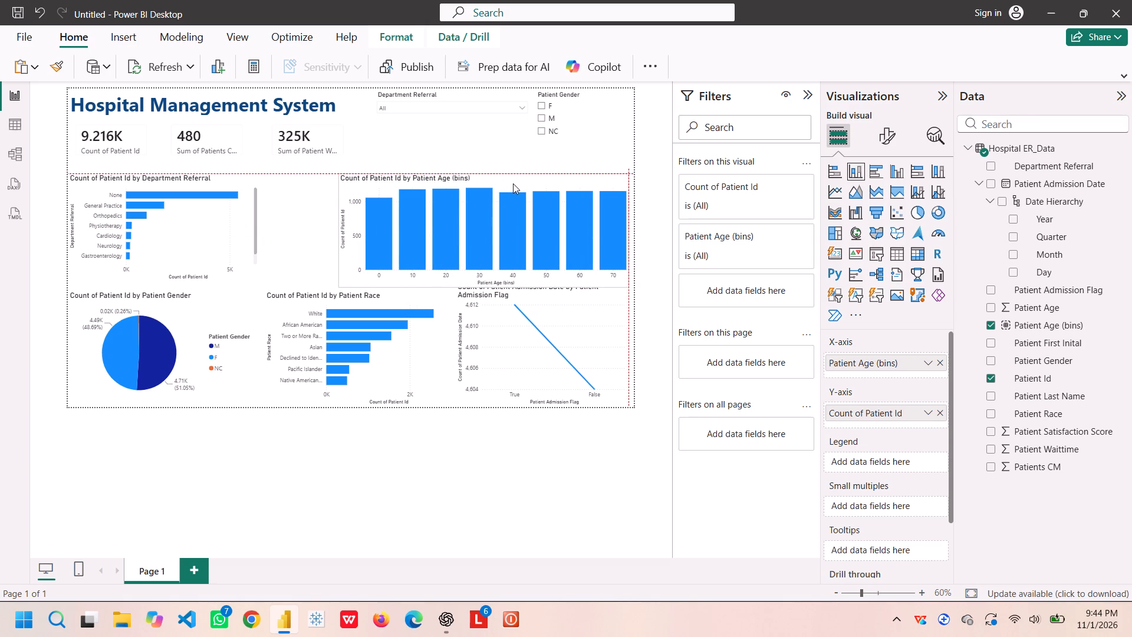
left_click_drag(513, 183, 515, 183)
left_click_drag(515, 183, 516, 173)
Move the Department Referral bar chart up level with the age chart and widen it to fill the gap between them.
left_click_drag(231, 210, 231, 201)
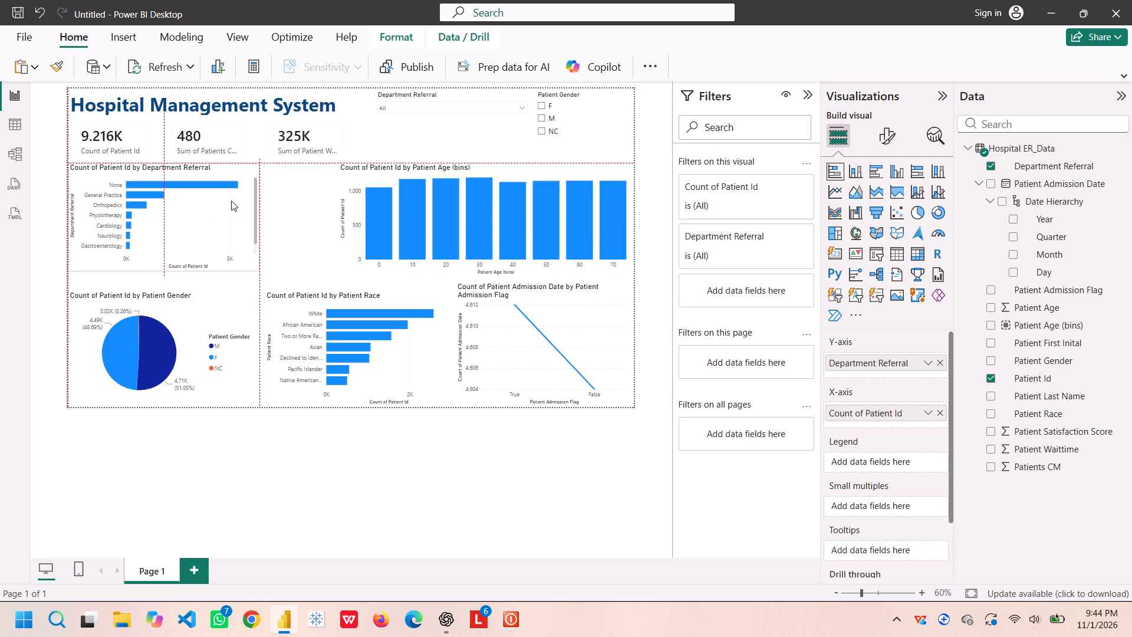
left_click_drag(231, 201, 231, 201)
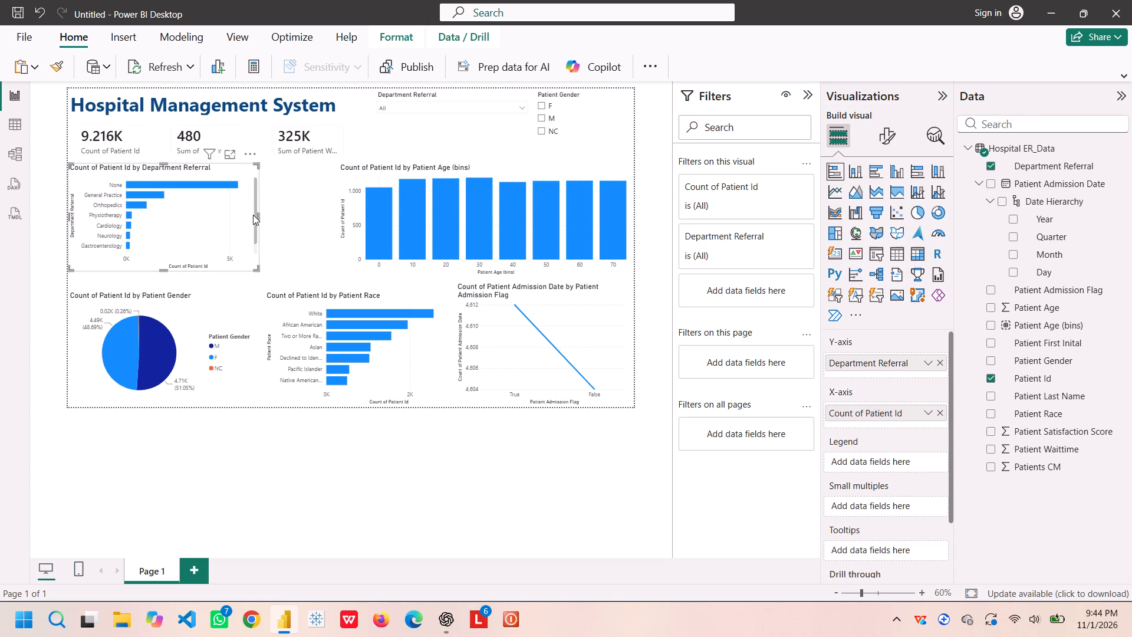
left_click_drag(260, 213, 324, 217)
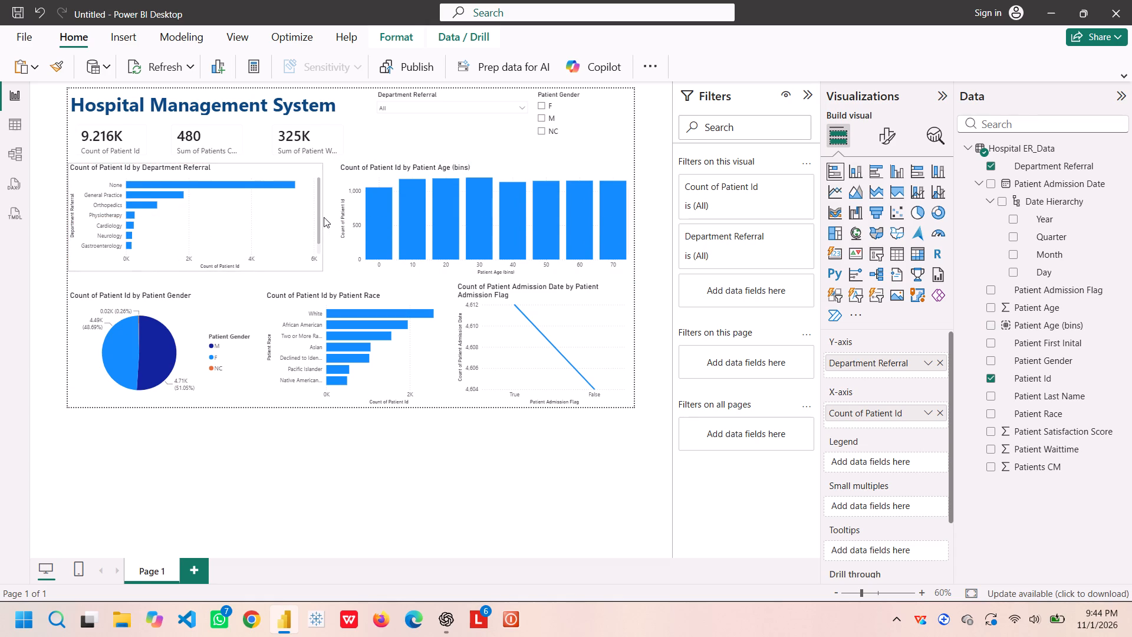
left_click_drag(324, 217, 334, 214)
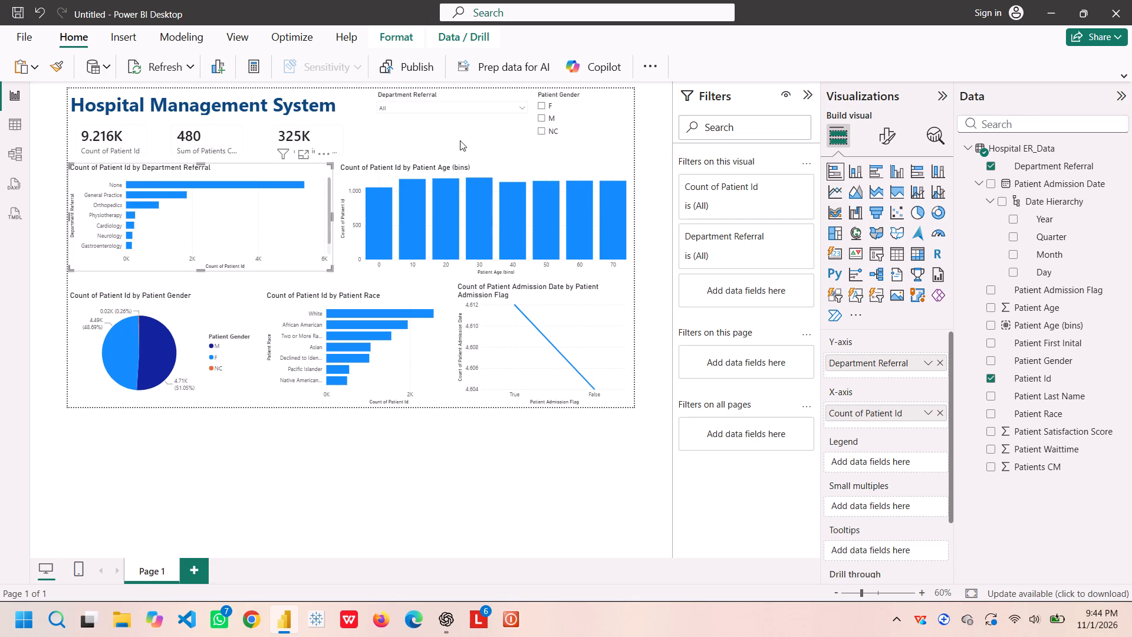
left_click(453, 139)
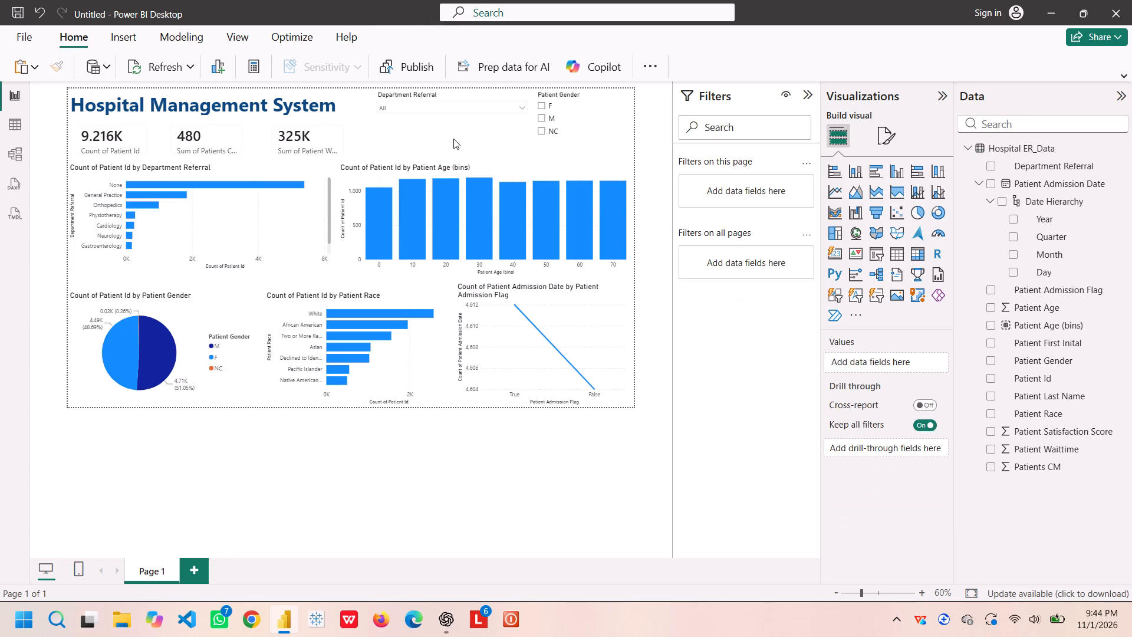
Narrow the Patient Race bar chart slightly from its right edge to leave a gap before the admission flag line chart.
left_click(280, 333)
left_click(193, 336)
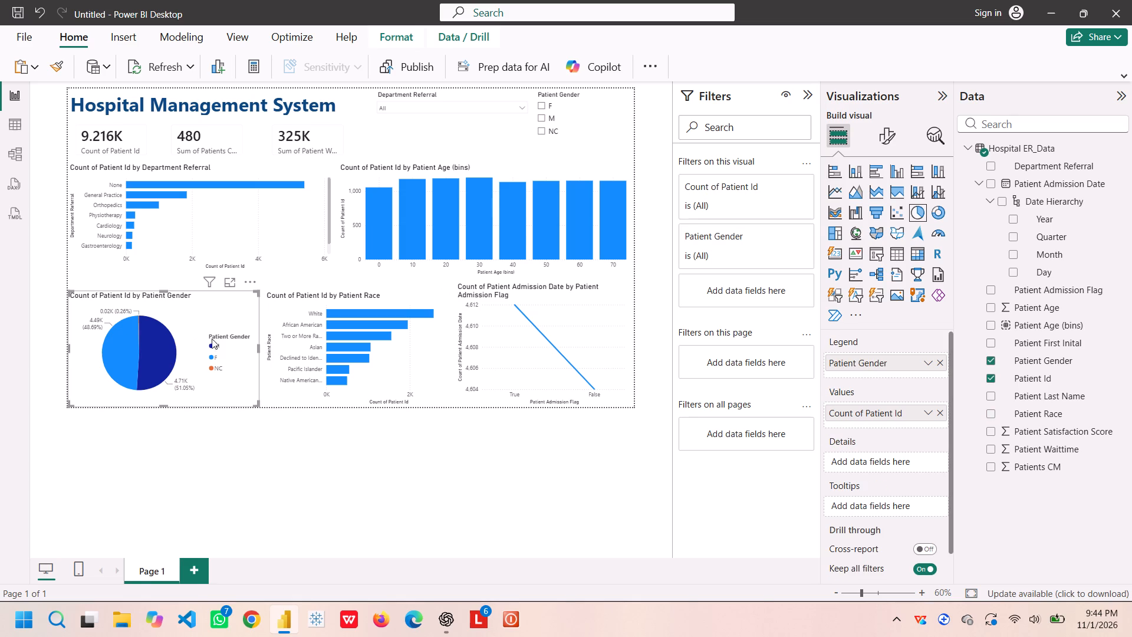
left_click(288, 345)
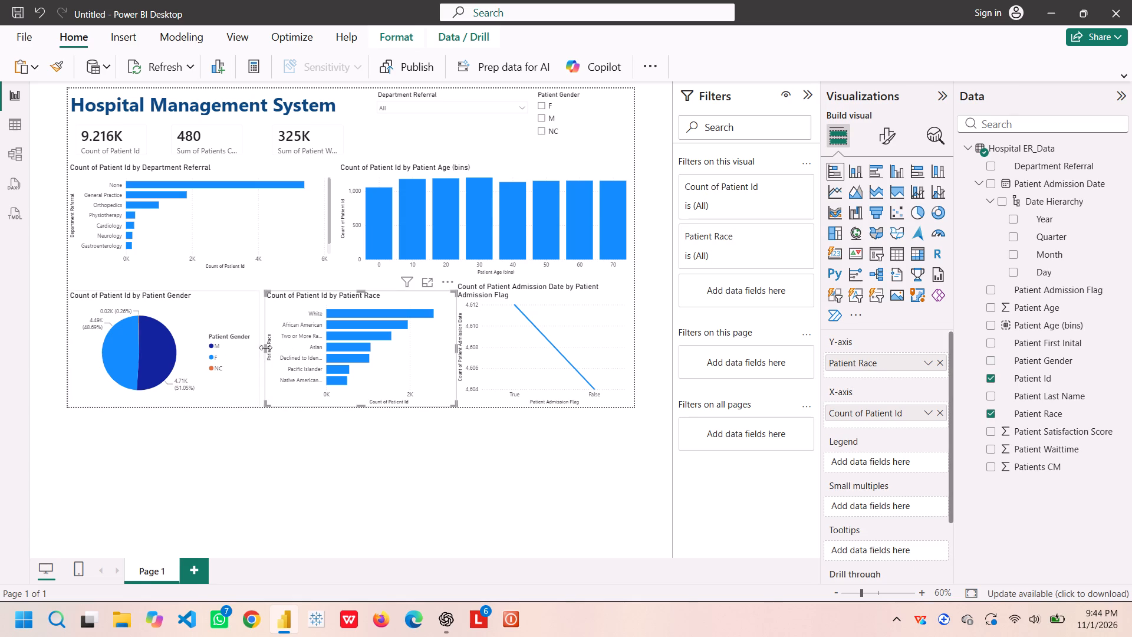
left_click_drag(455, 350, 444, 352)
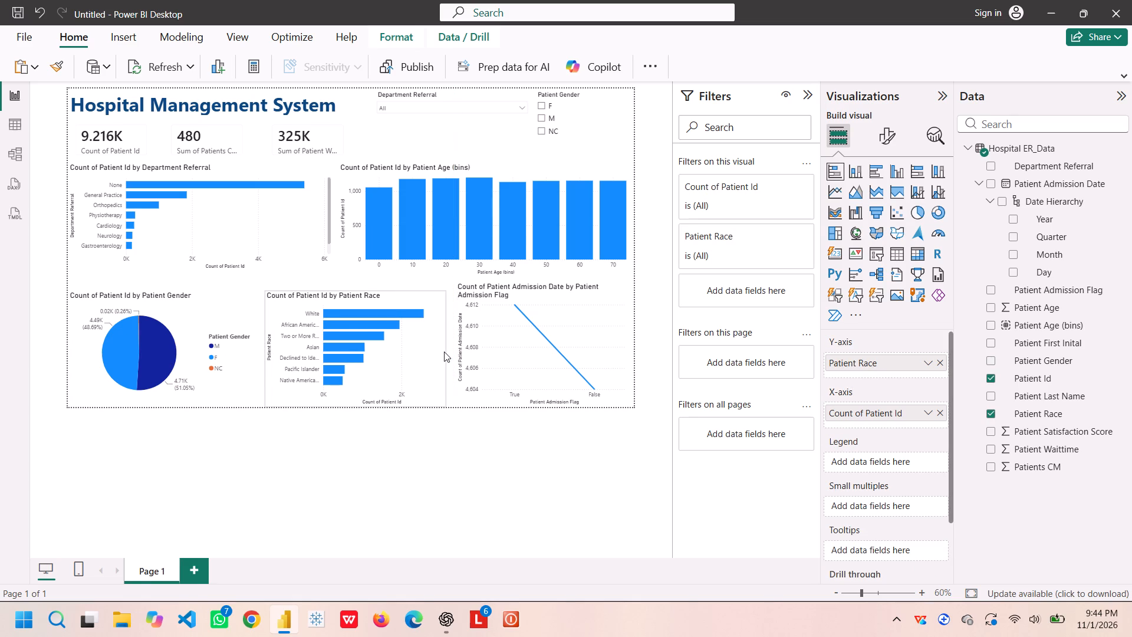
left_click_drag(444, 352, 445, 352)
left_click(523, 362)
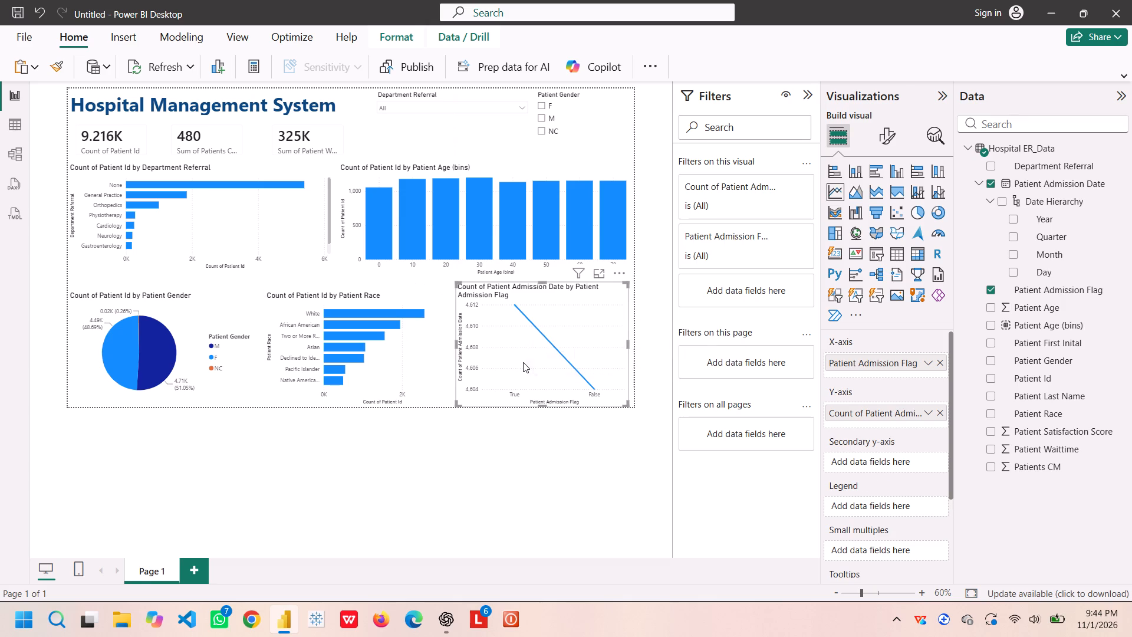
Extend the Department Referral bar chart's height slightly downward, leaving no age bin highlighted in the report.
left_click(447, 235)
left_click(258, 222)
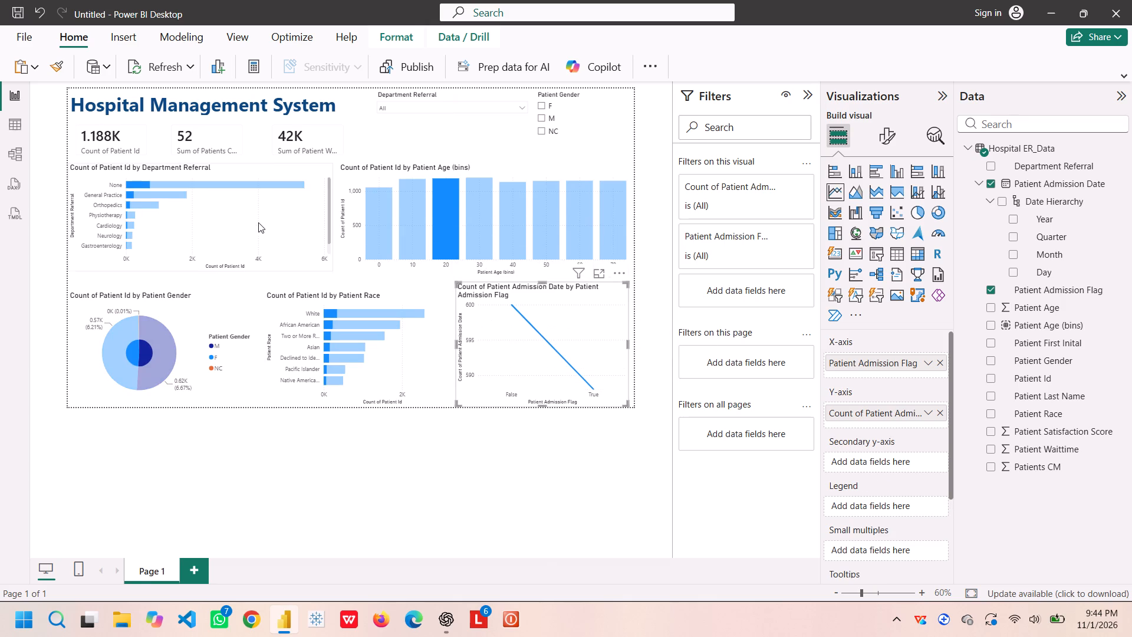
left_click_drag(200, 269, 200, 274)
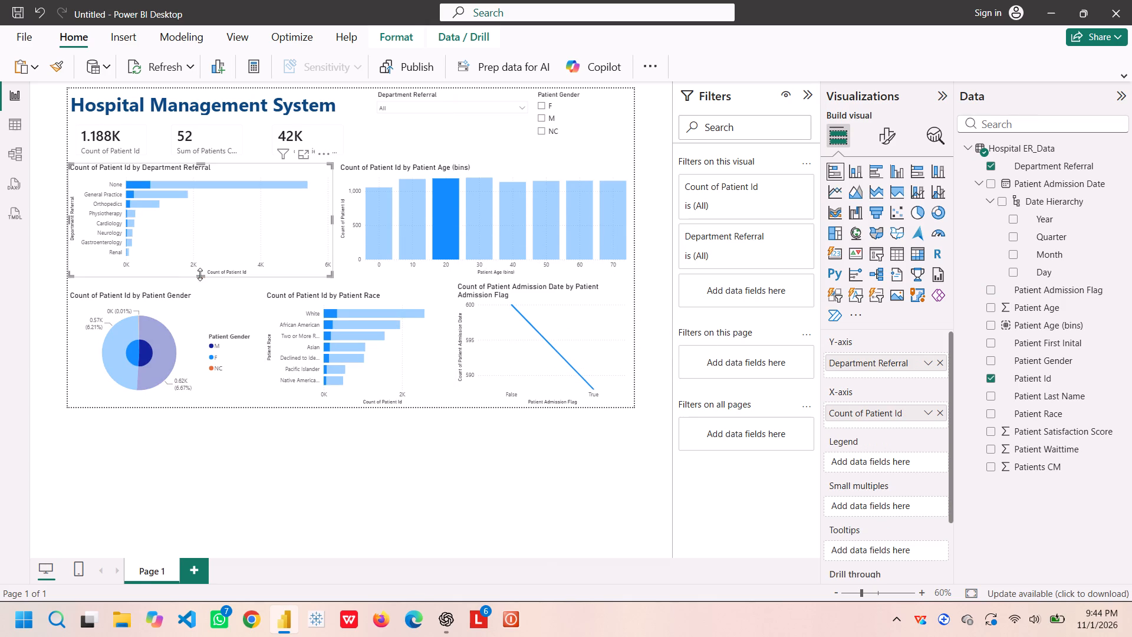
left_click(260, 287)
left_click(445, 186)
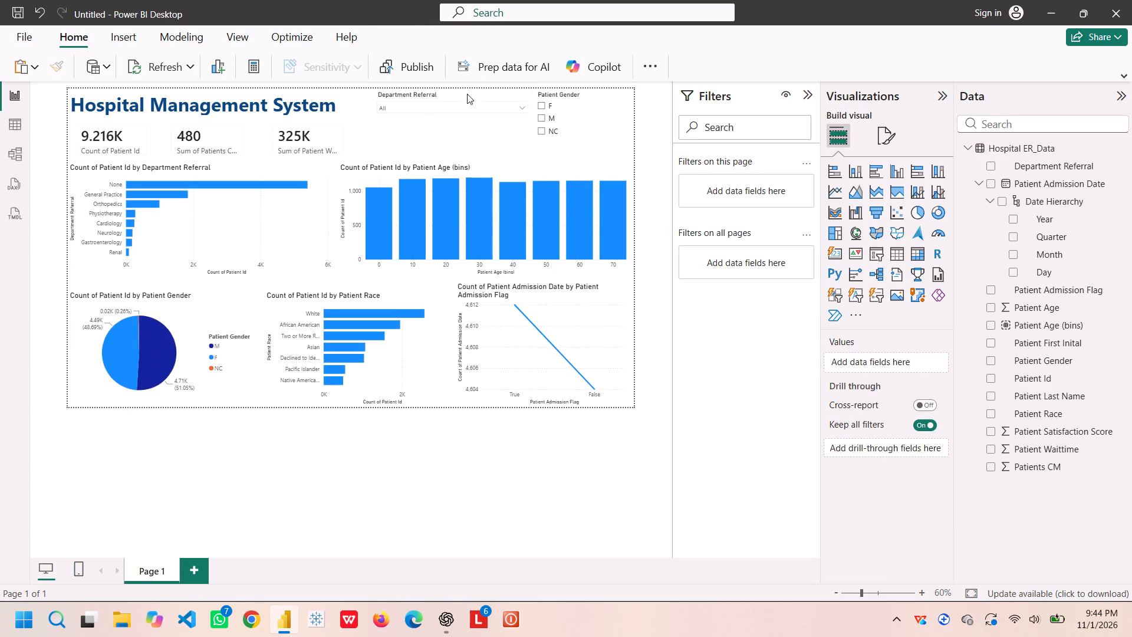
Spread out the card row by moving the Patient Waittime card beneath the Department Referral slicer and the Patients CM card toward the middle.
left_click(437, 127)
left_click_drag(324, 143, 467, 140)
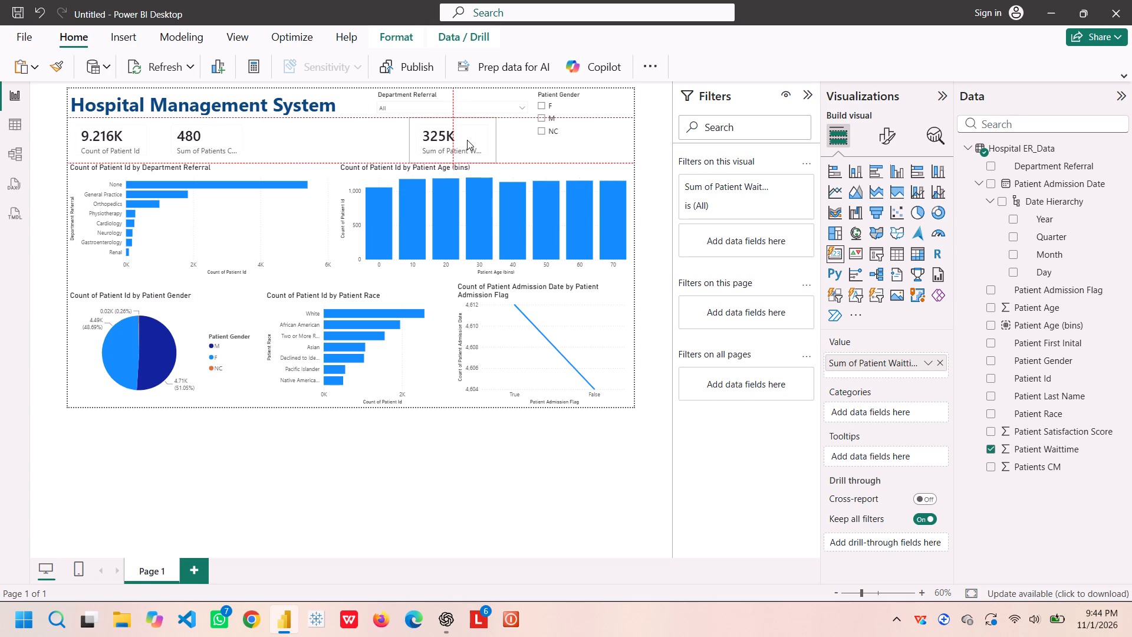
left_click_drag(467, 140, 452, 141)
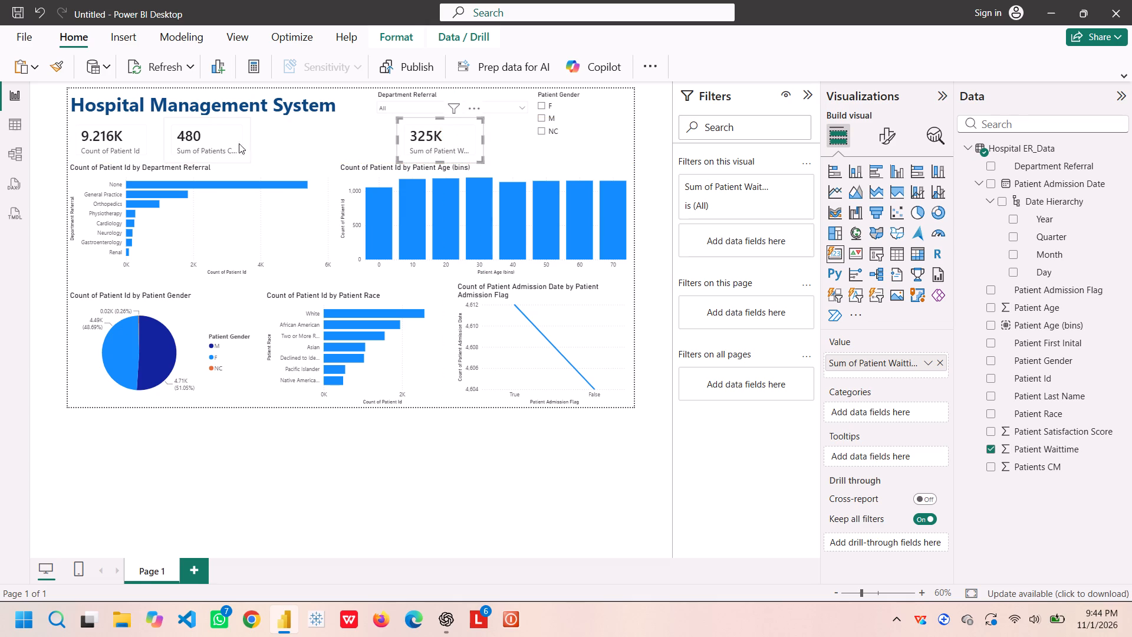
left_click_drag(222, 146, 288, 143)
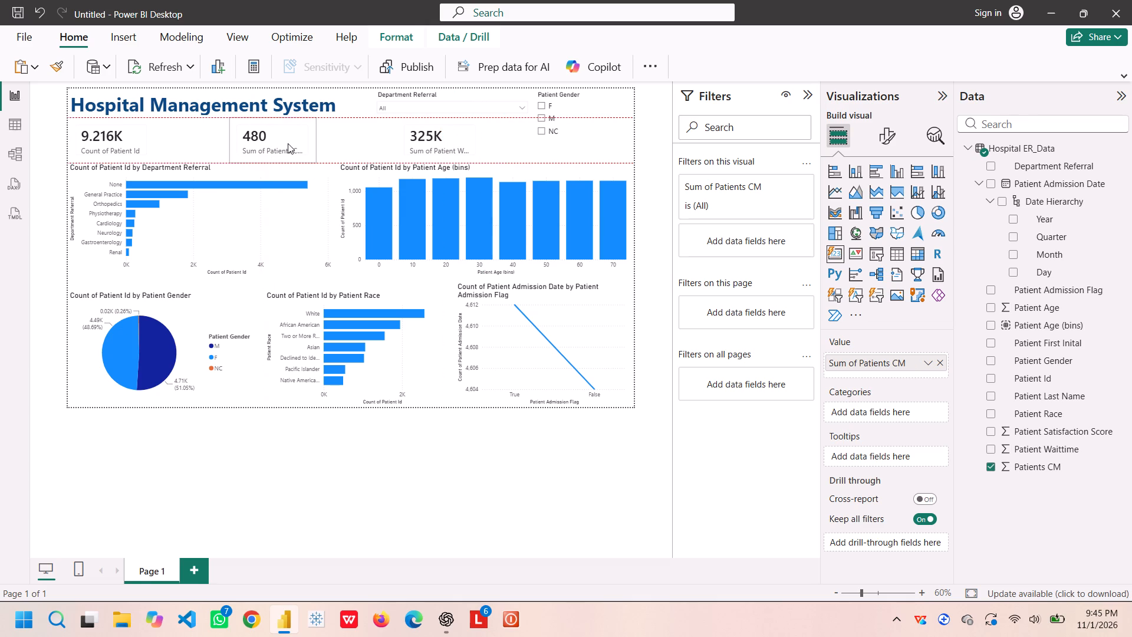
left_click_drag(288, 143, 280, 145)
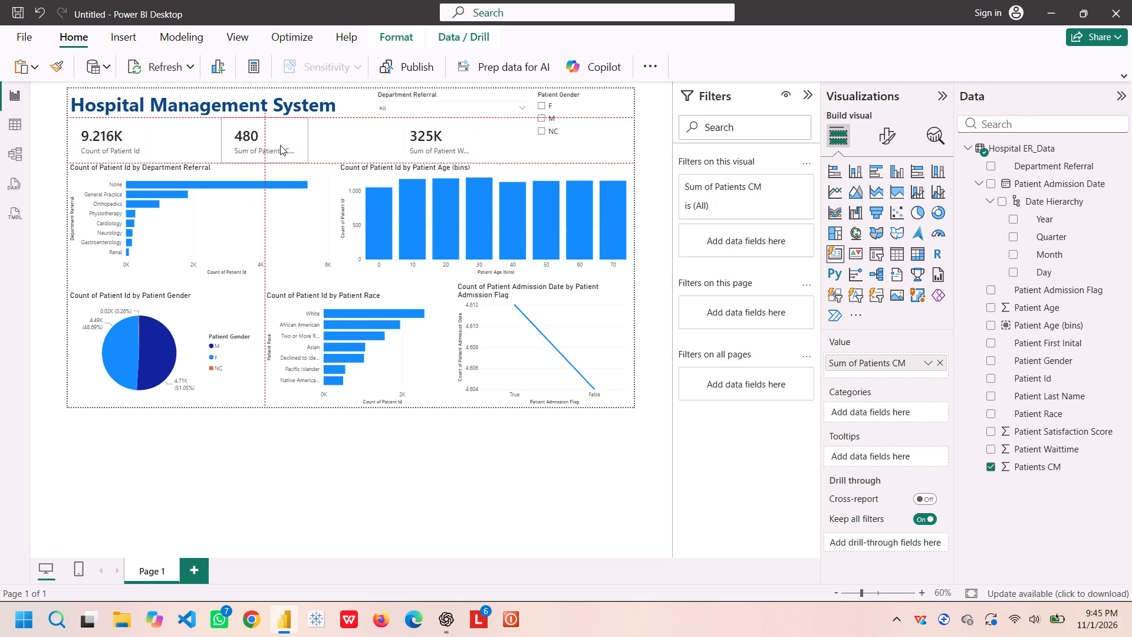
left_click_drag(280, 145, 269, 145)
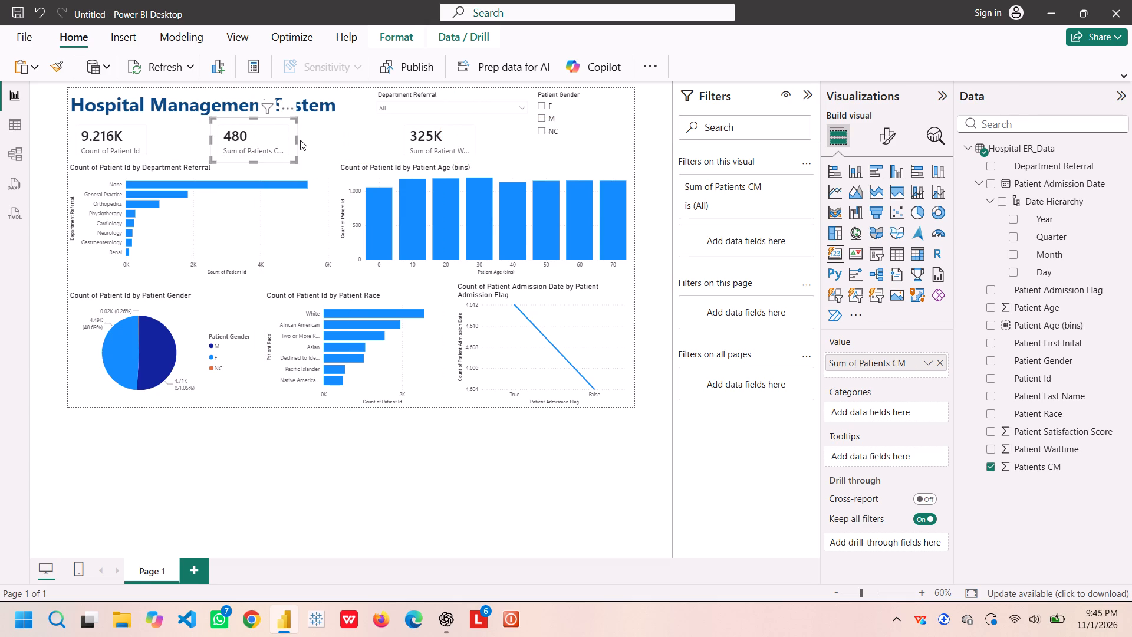
Widen the Patients CM, Patient Waittime and Patient Id cards to matching widths with room for their full labels.
left_click_drag(296, 140, 320, 141)
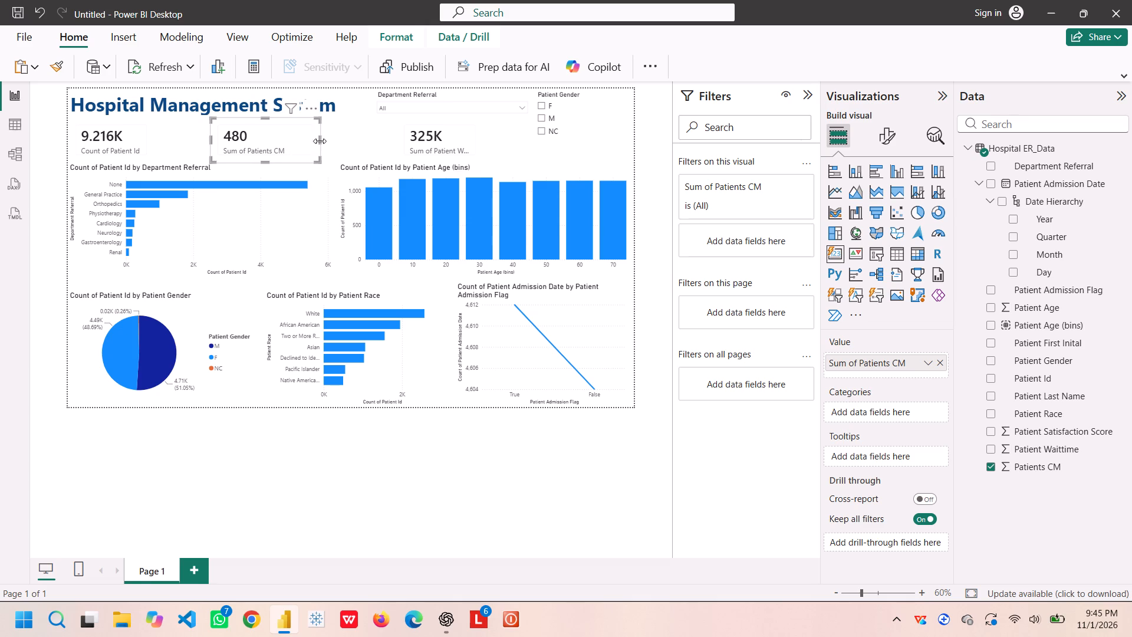
left_click(429, 140)
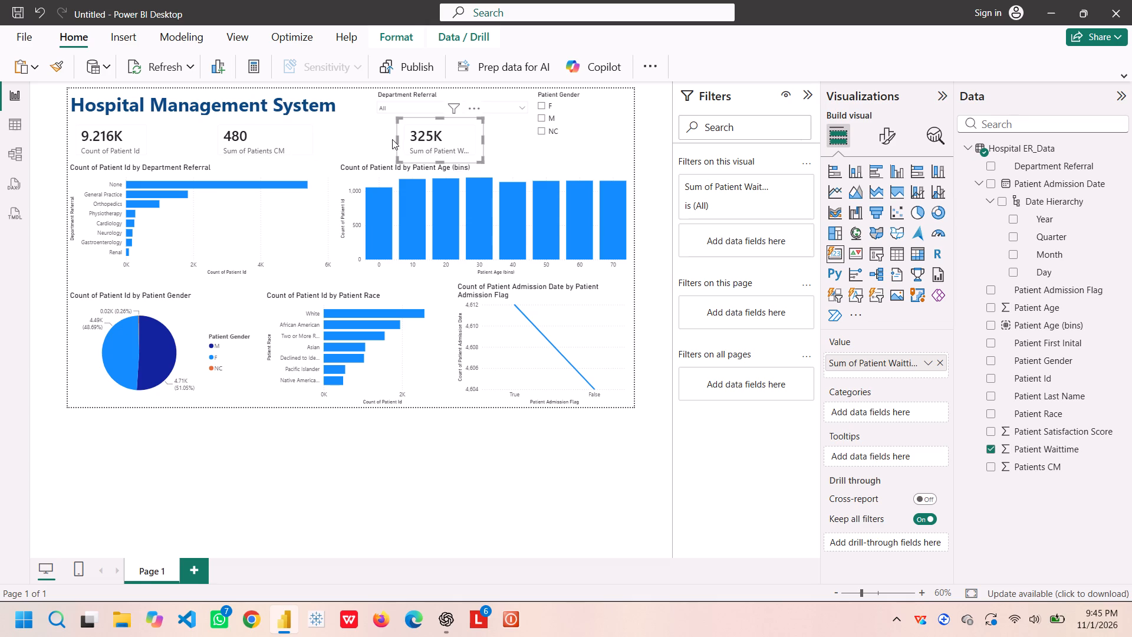
left_click_drag(395, 137, 374, 137)
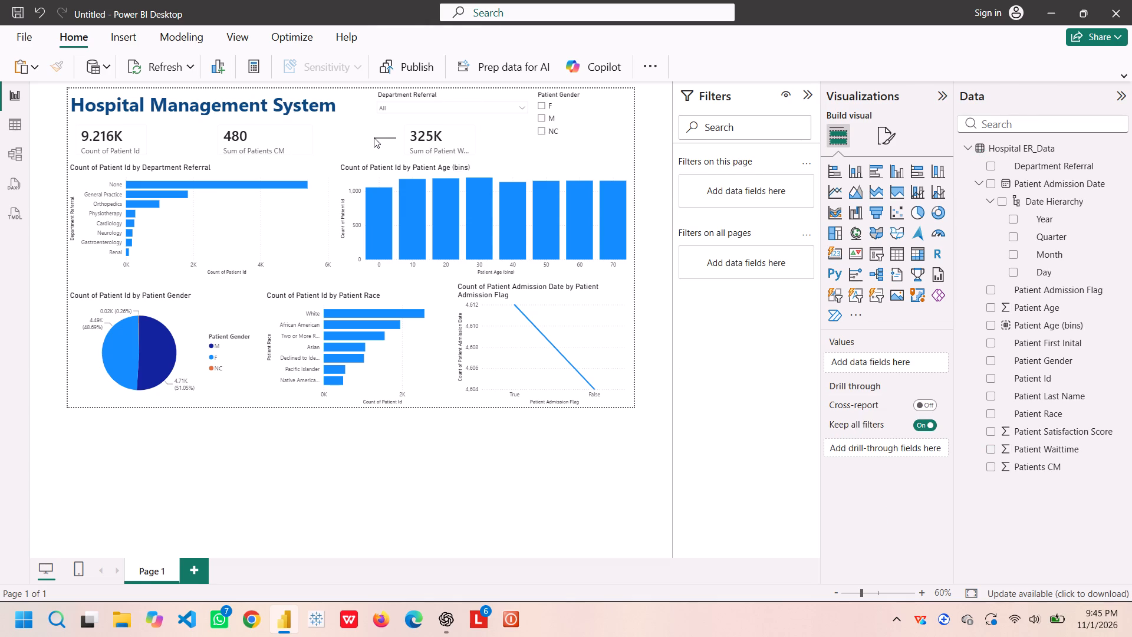
left_click_drag(374, 137, 406, 139)
left_click(406, 139)
left_click_drag(397, 139, 373, 141)
left_click(121, 141)
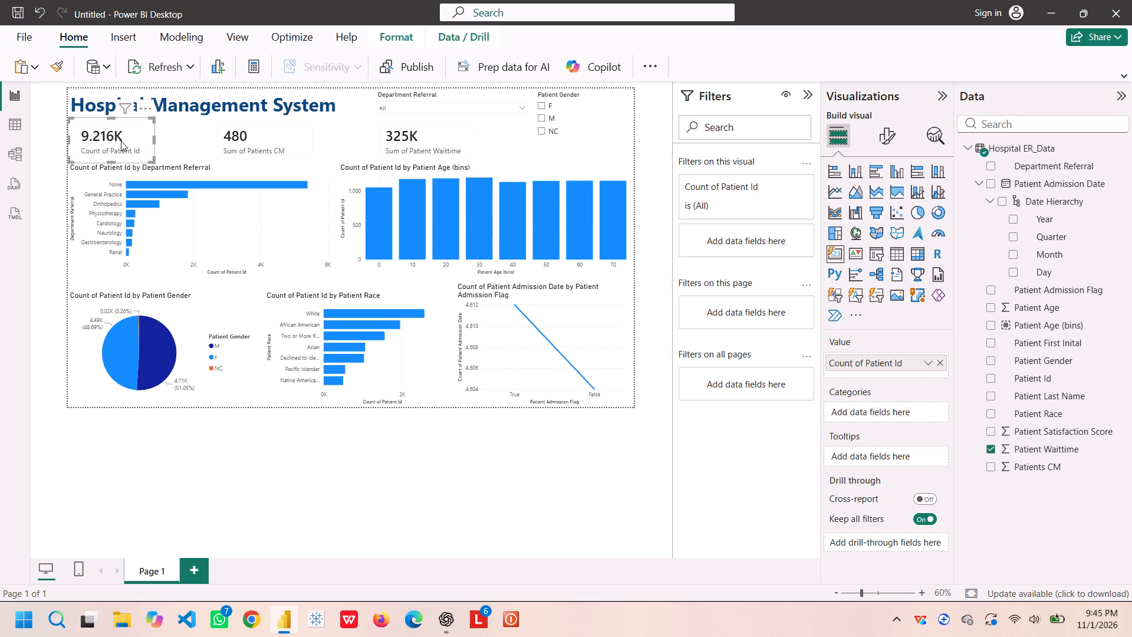
left_click_drag(153, 137, 176, 137)
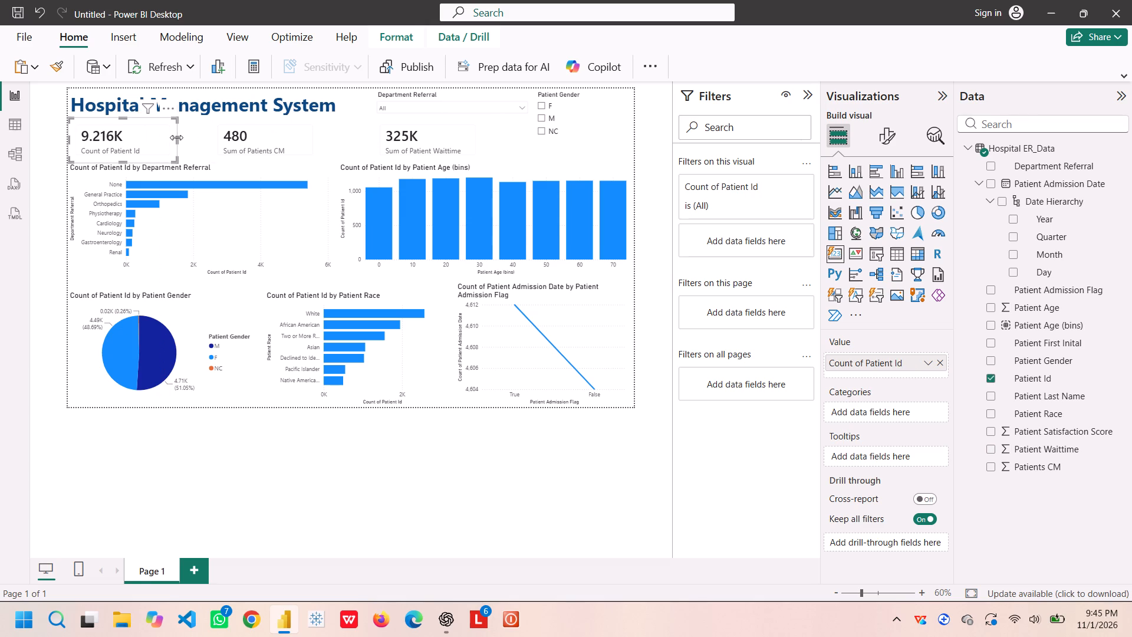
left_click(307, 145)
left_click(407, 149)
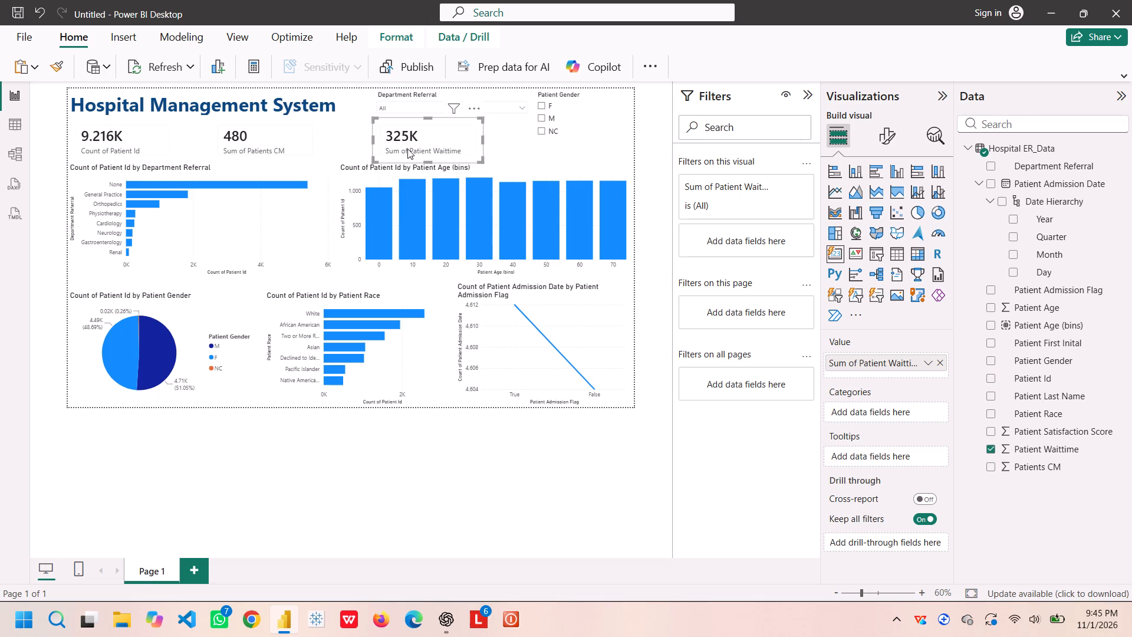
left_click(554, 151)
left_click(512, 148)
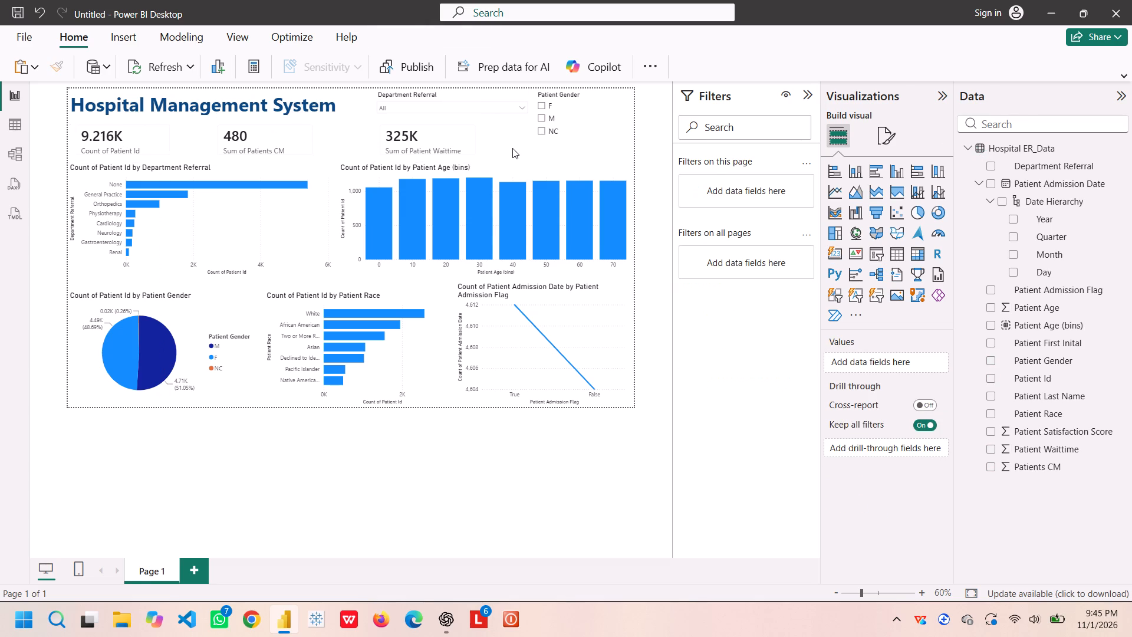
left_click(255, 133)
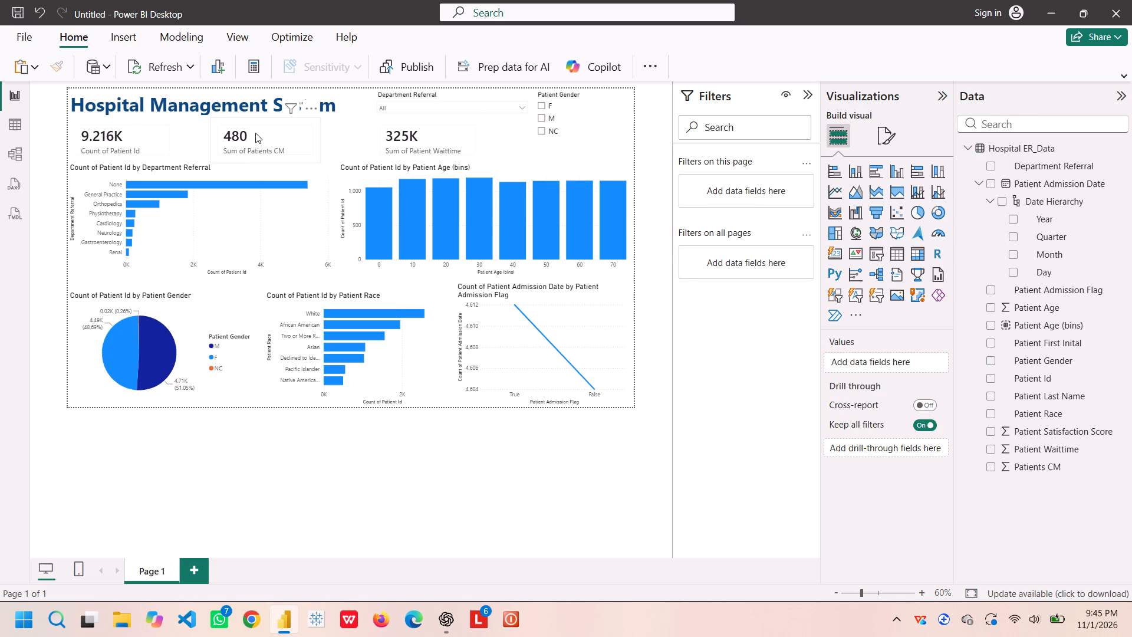
Set the background of the Hospital Management System text box to the darkest shade of the theme's light blue.
left_click(334, 108)
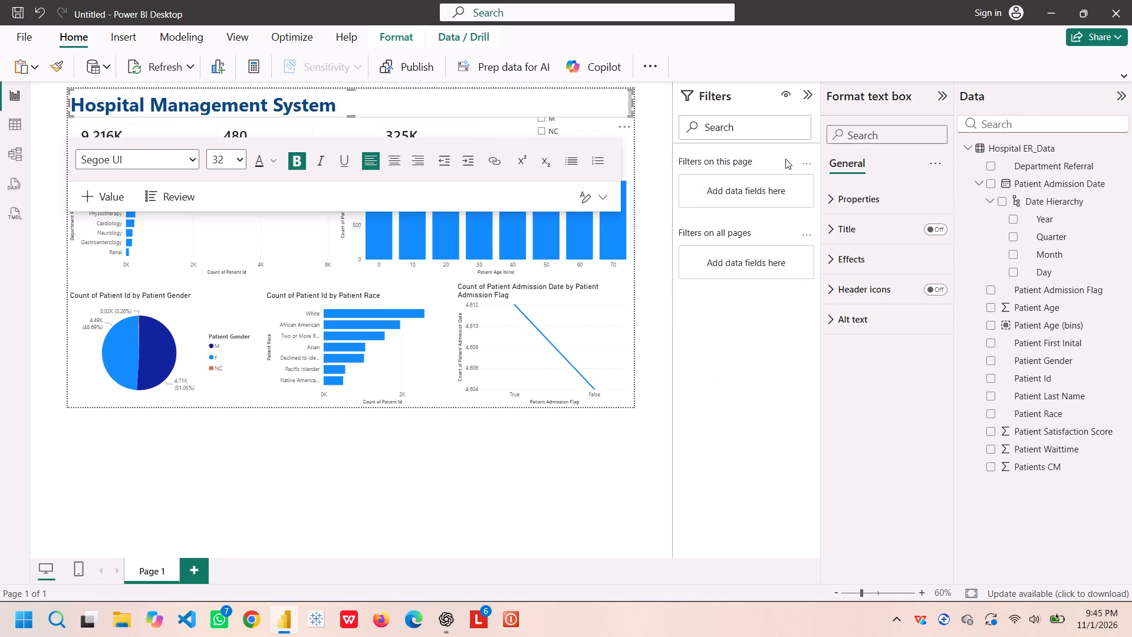
left_click(851, 254)
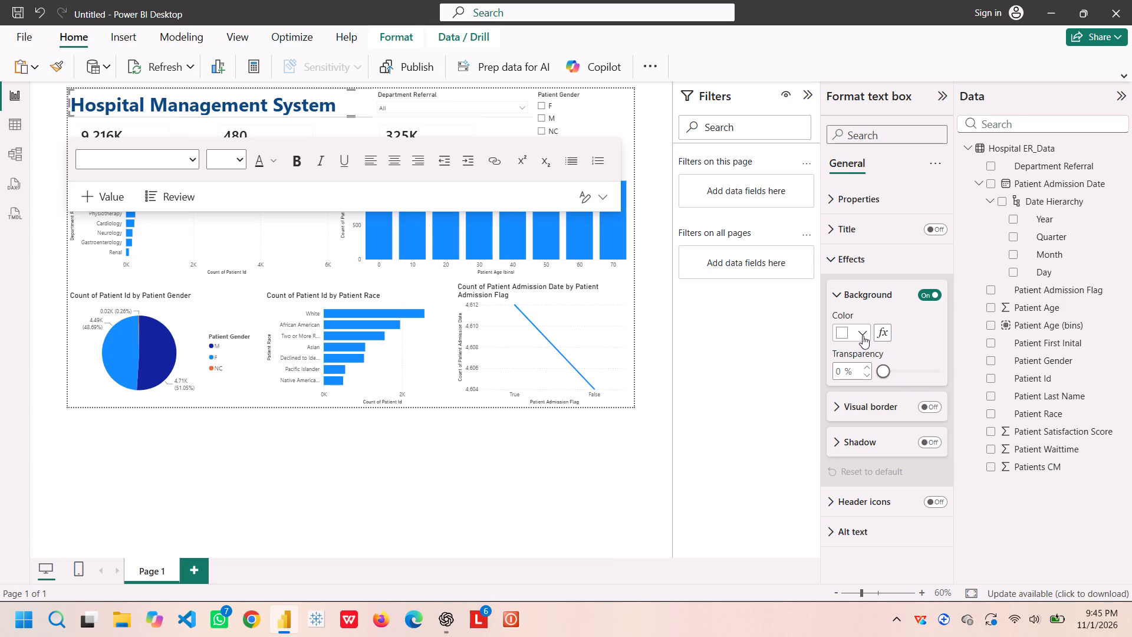
left_click(863, 336)
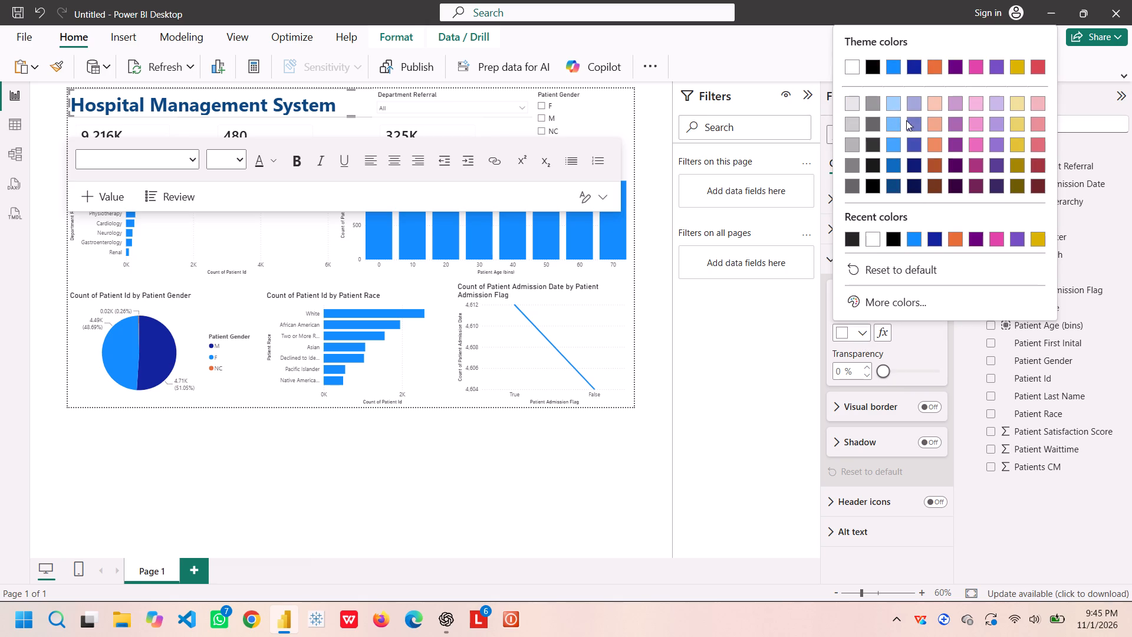
left_click(894, 182)
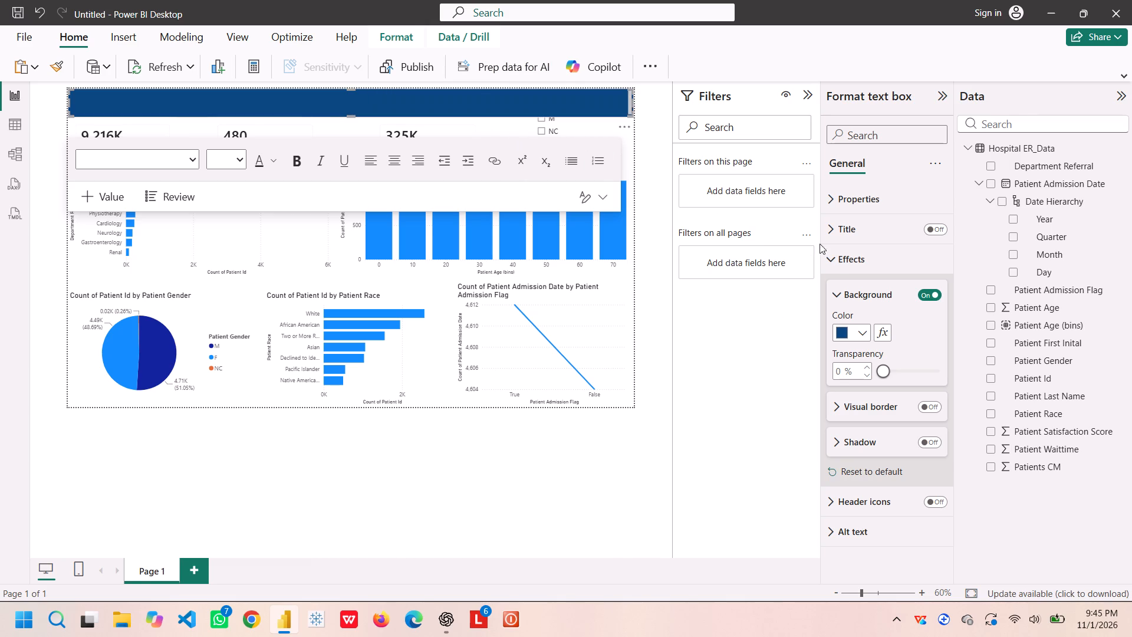
Turn on the text box's own Title option and set its title text color to white.
left_click(871, 237)
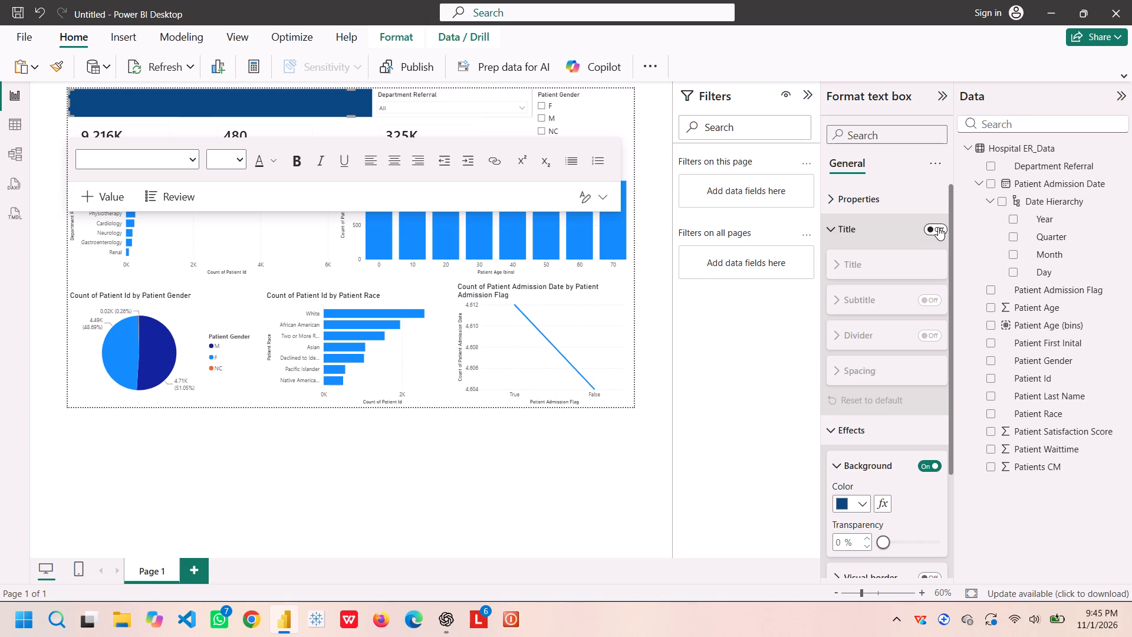
left_click(938, 227)
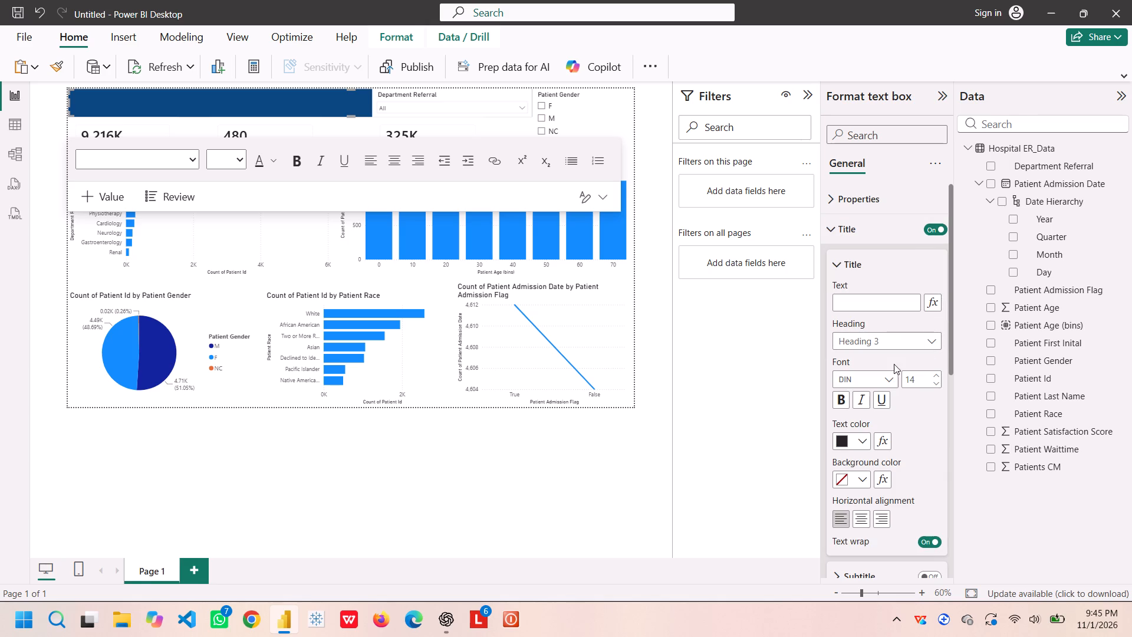
left_click(866, 442)
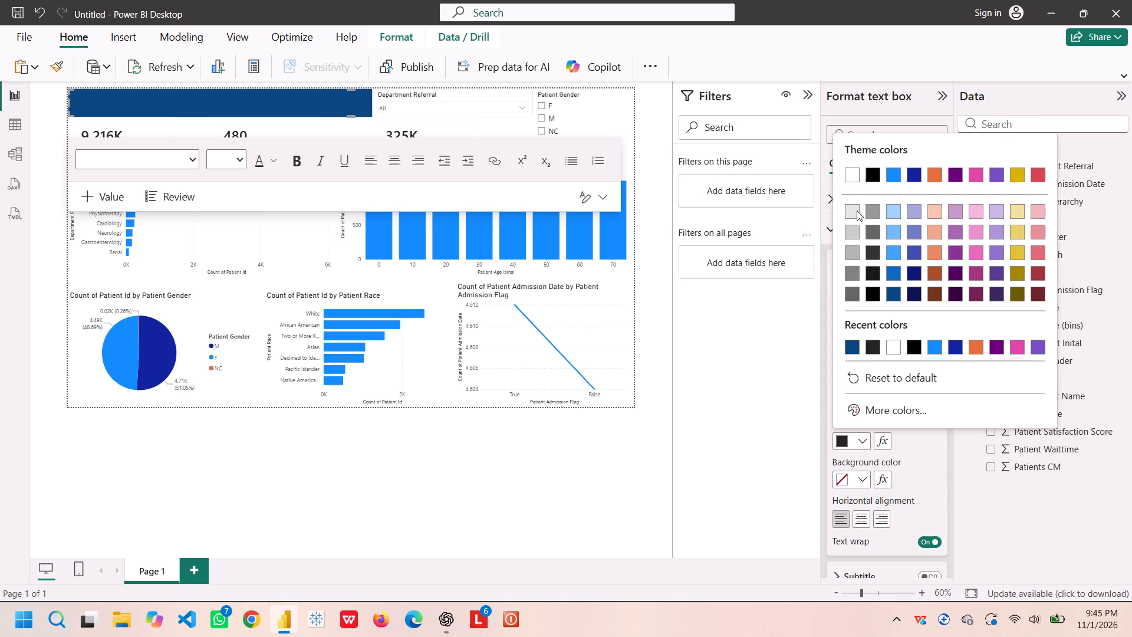
left_click(849, 174)
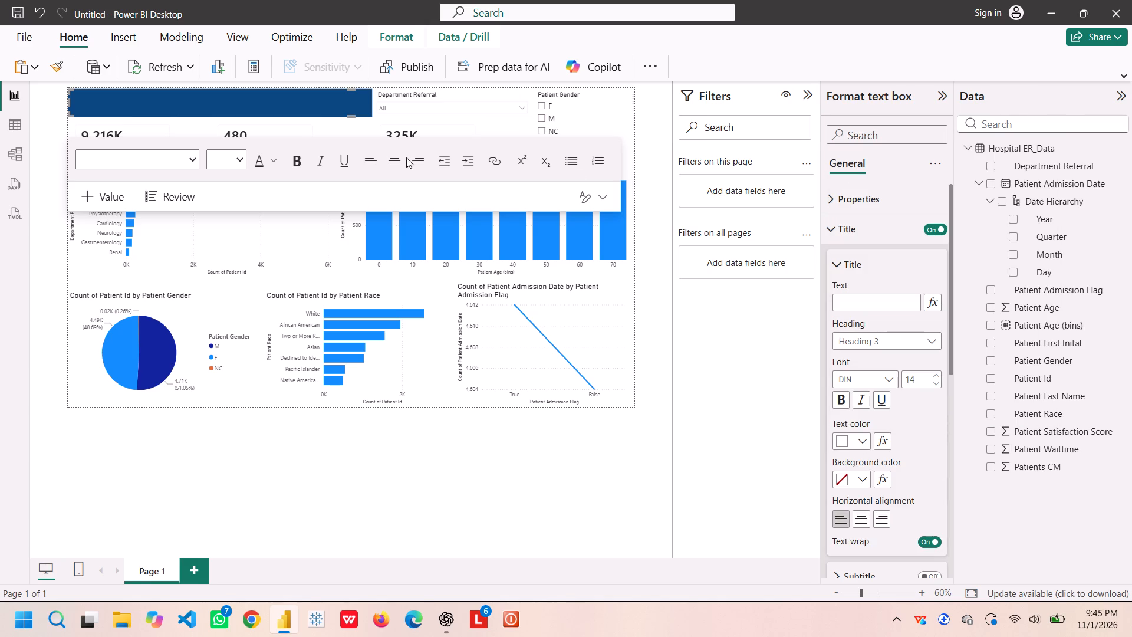
Change the font color of the whole Hospital Management System heading to white, leaving no visual selected.
left_click(273, 157)
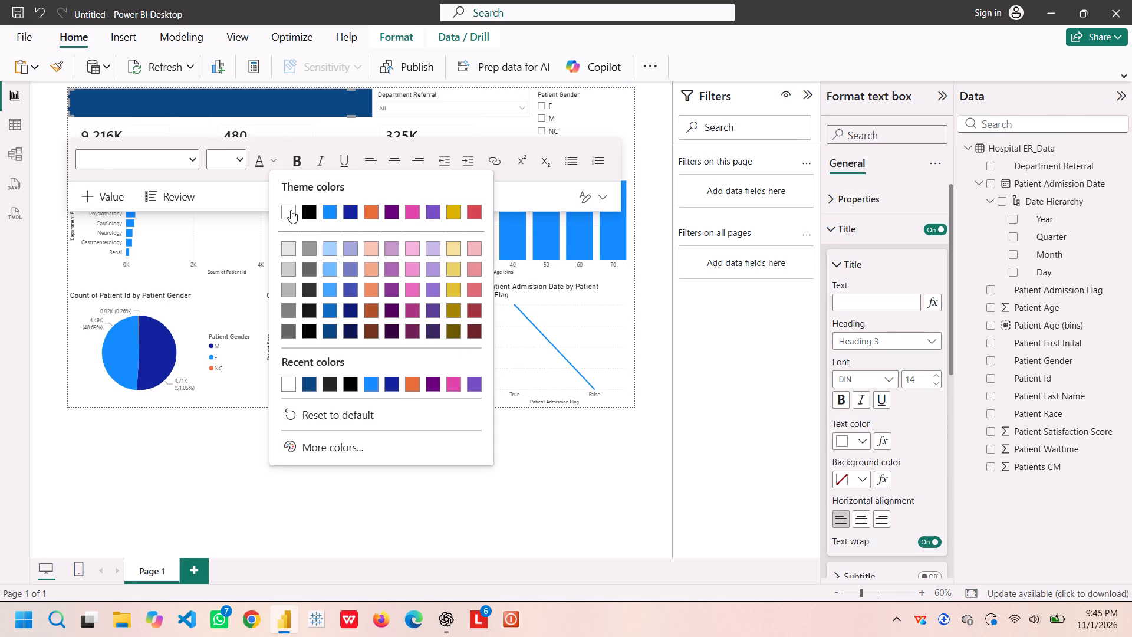
left_click(291, 210)
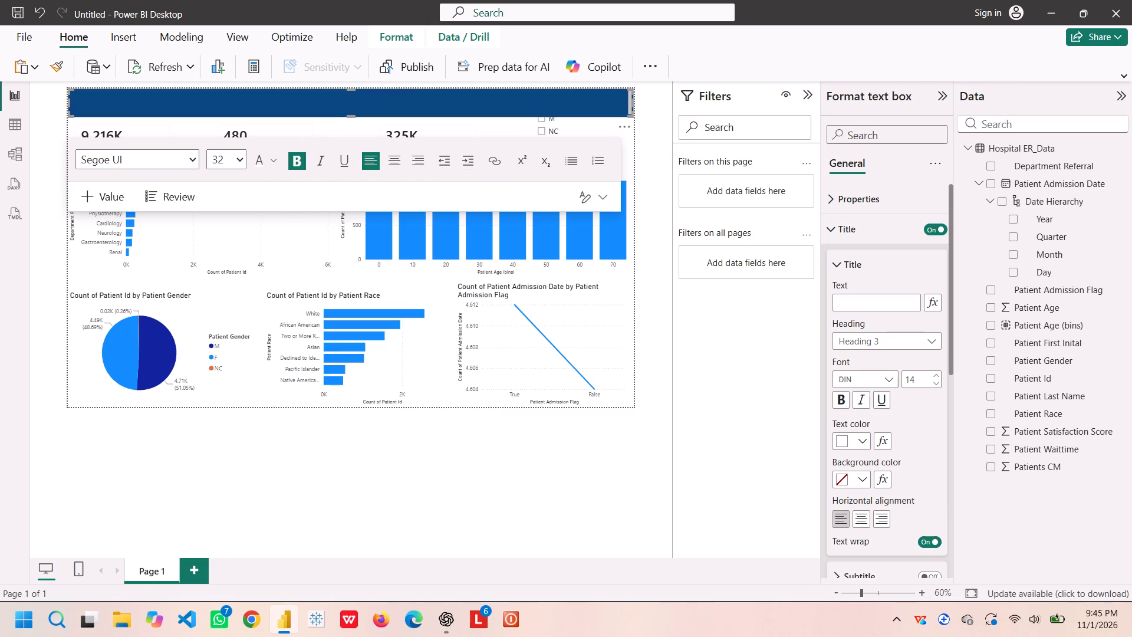
key("ctrl+a")
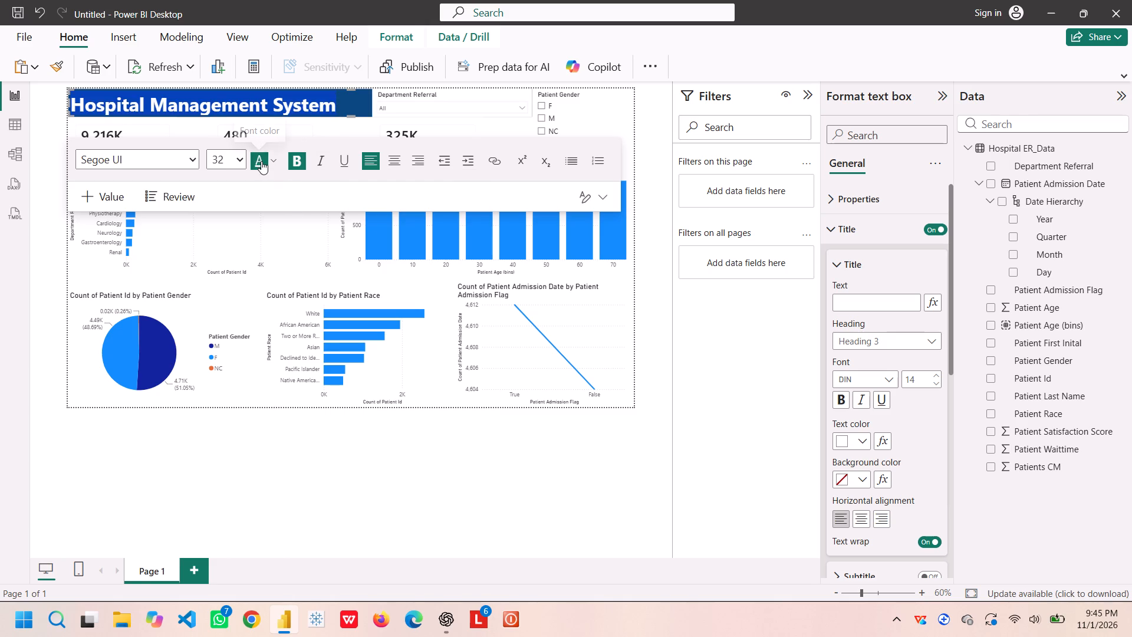
left_click(276, 159)
left_click(296, 204)
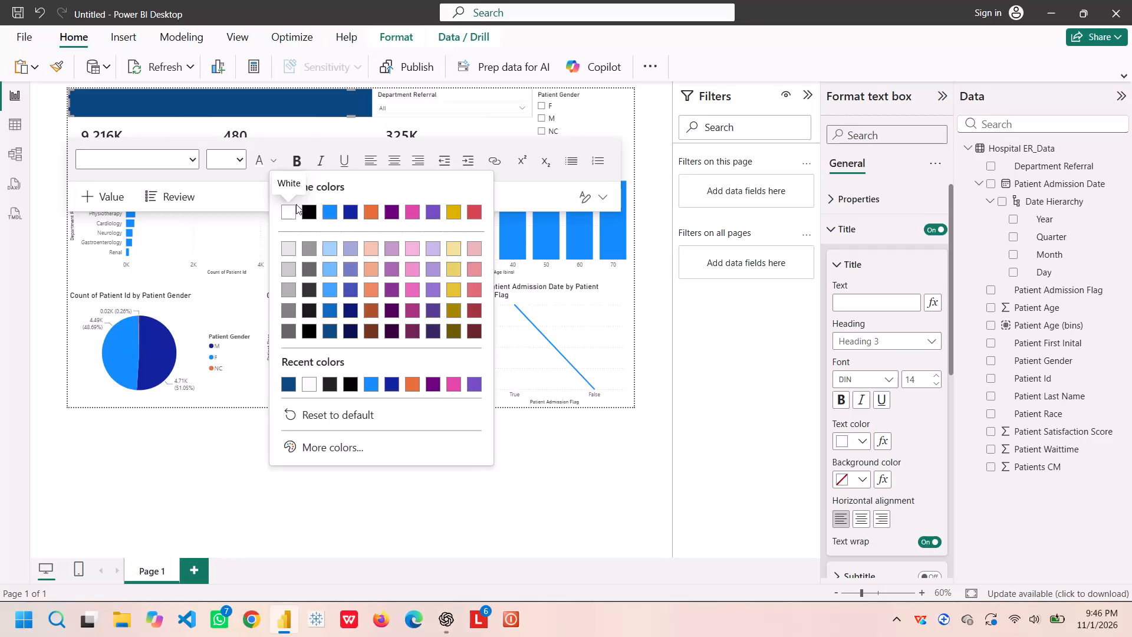
left_click(291, 224)
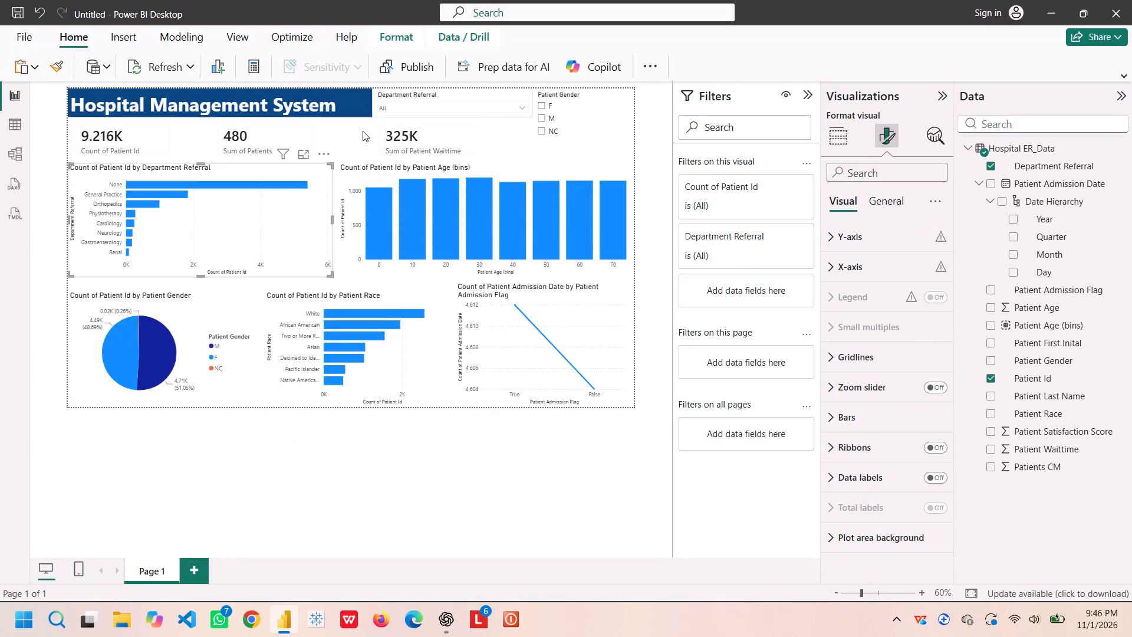
left_click(525, 172)
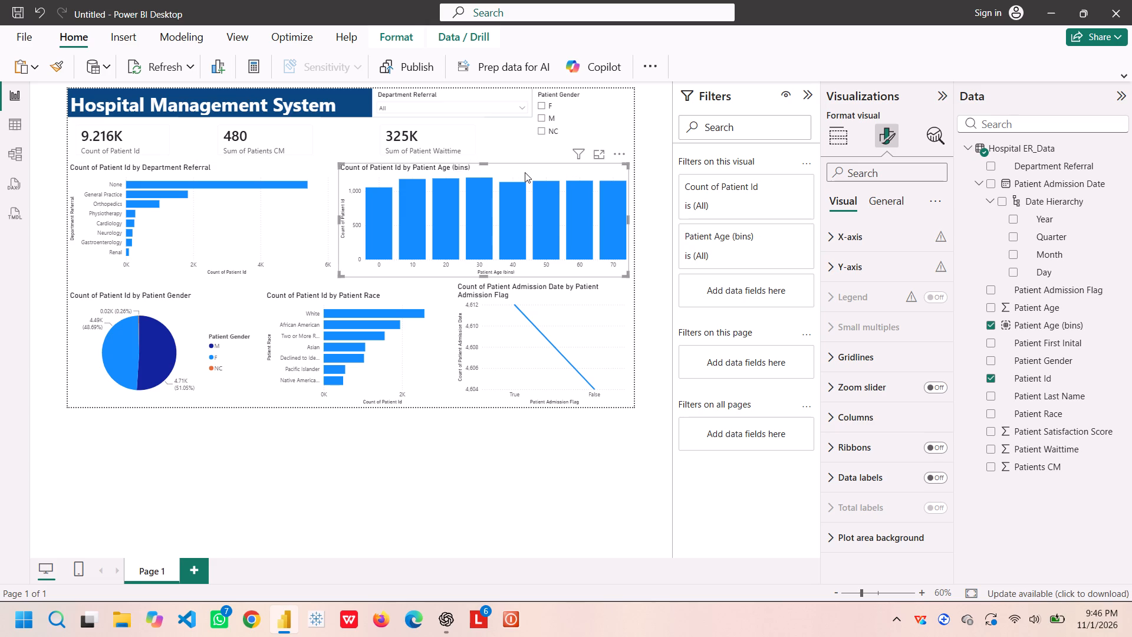
left_click(512, 129)
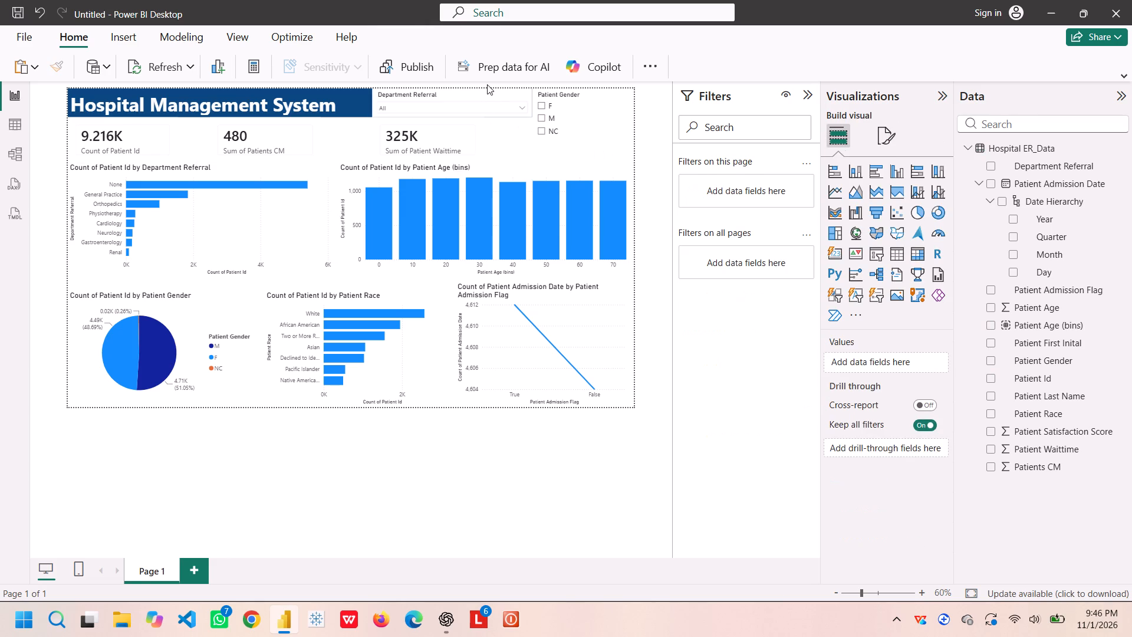
Move the Department Referral slicer off the title banner to the page's right edge, below the Patient Gender slicer.
left_click_drag(485, 91, 493, 105)
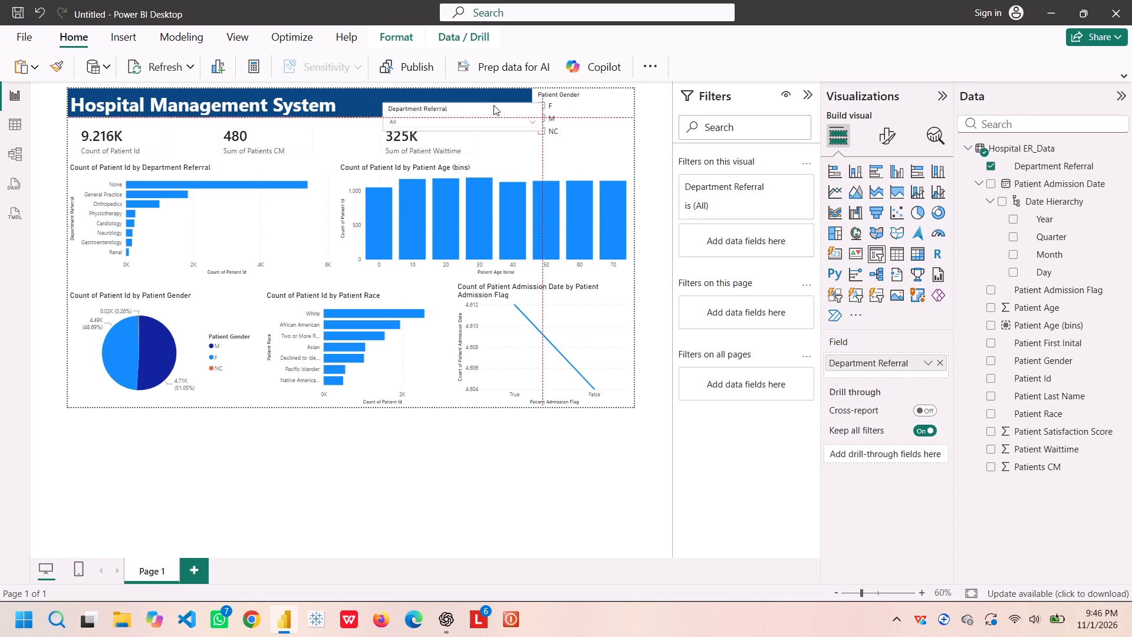
left_click_drag(493, 105, 739, 145)
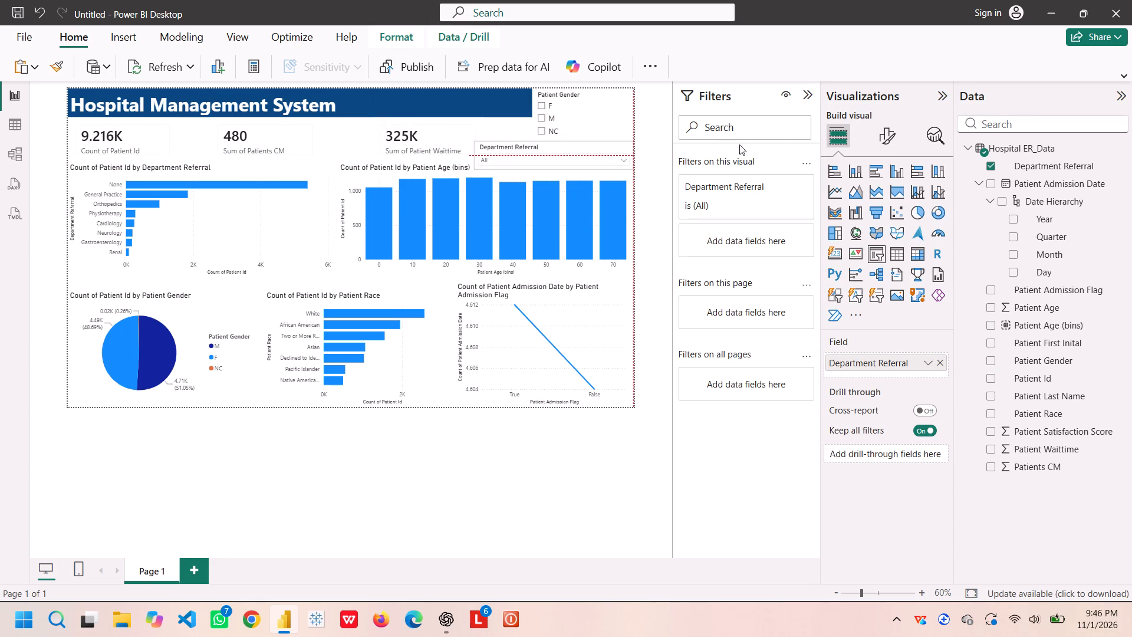
left_click_drag(739, 145, 782, 145)
left_click(486, 122)
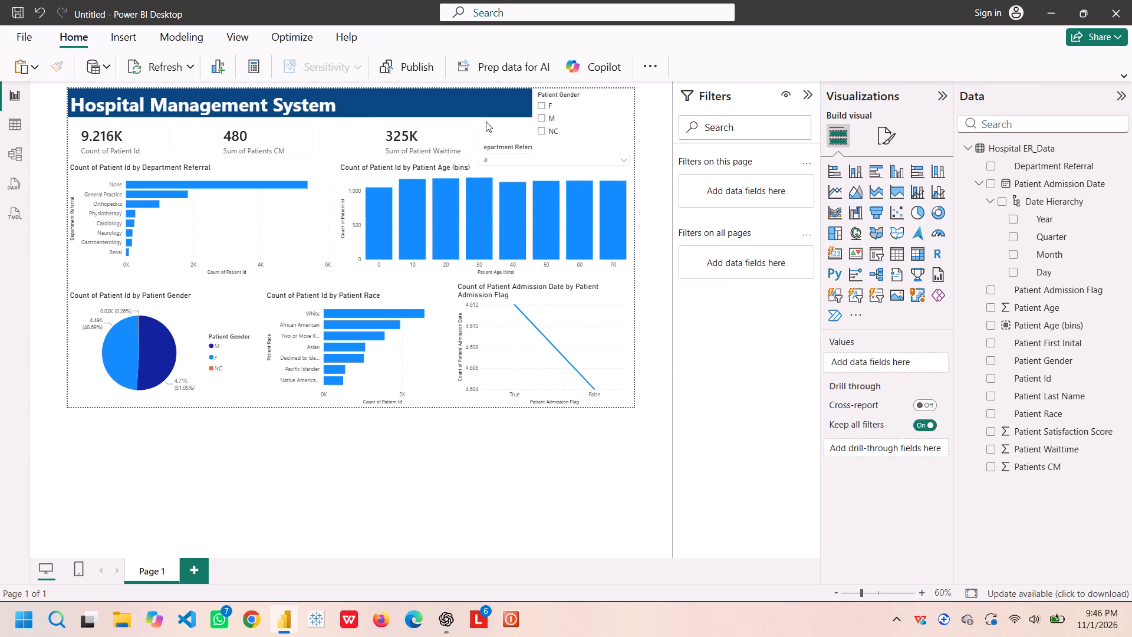
Move the Sum of Patient Waittime card left within the card row to align with the age chart's left edge.
left_click(455, 155)
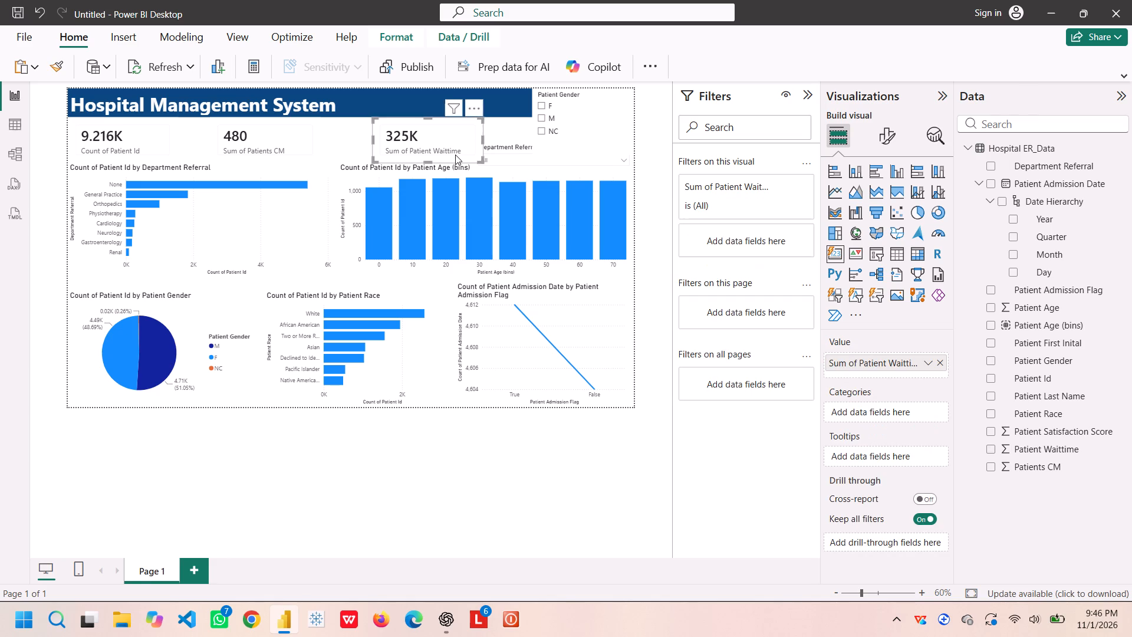
left_click_drag(455, 155, 421, 156)
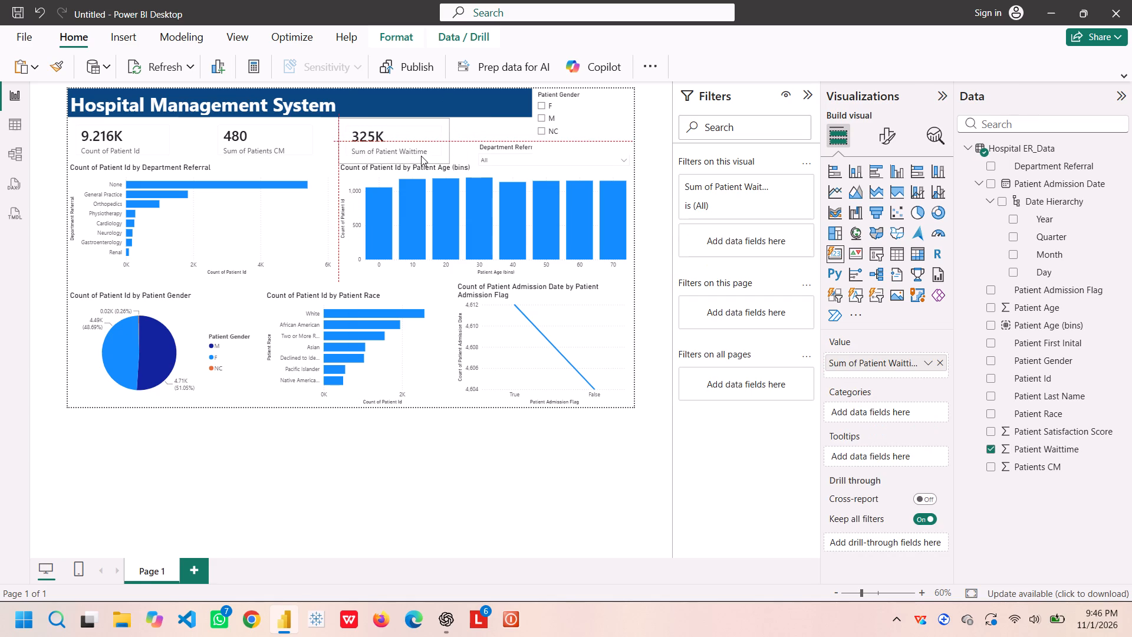
left_click_drag(421, 156, 423, 153)
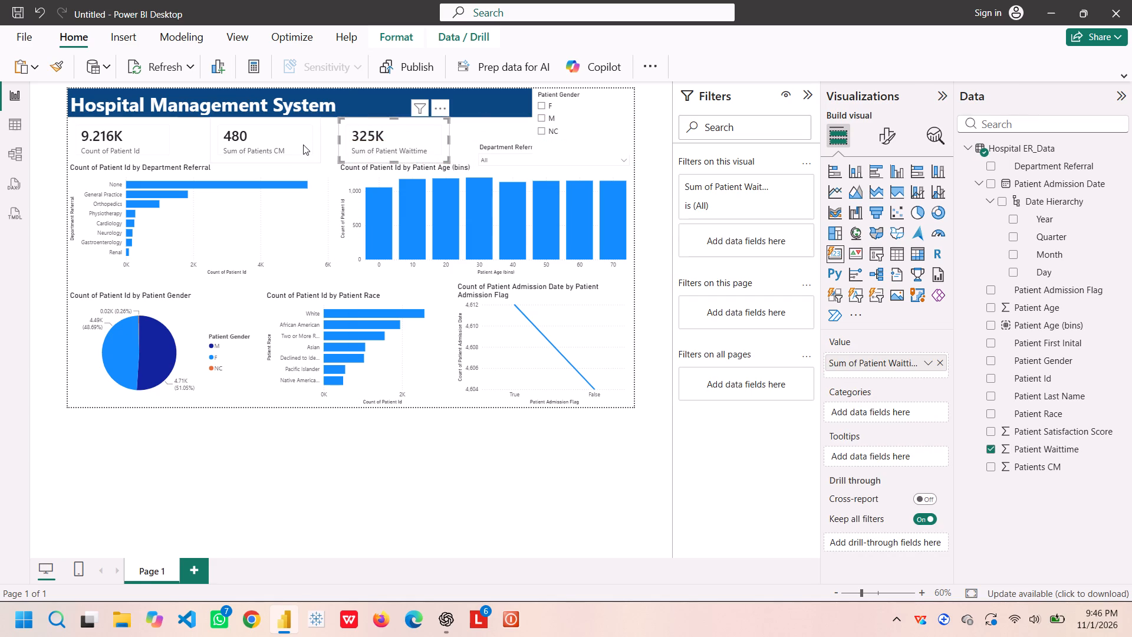
Even out the card row by moving the Sum of Patients CM and Sum of Patient Waittime cards left.
left_click_drag(303, 145, 279, 142)
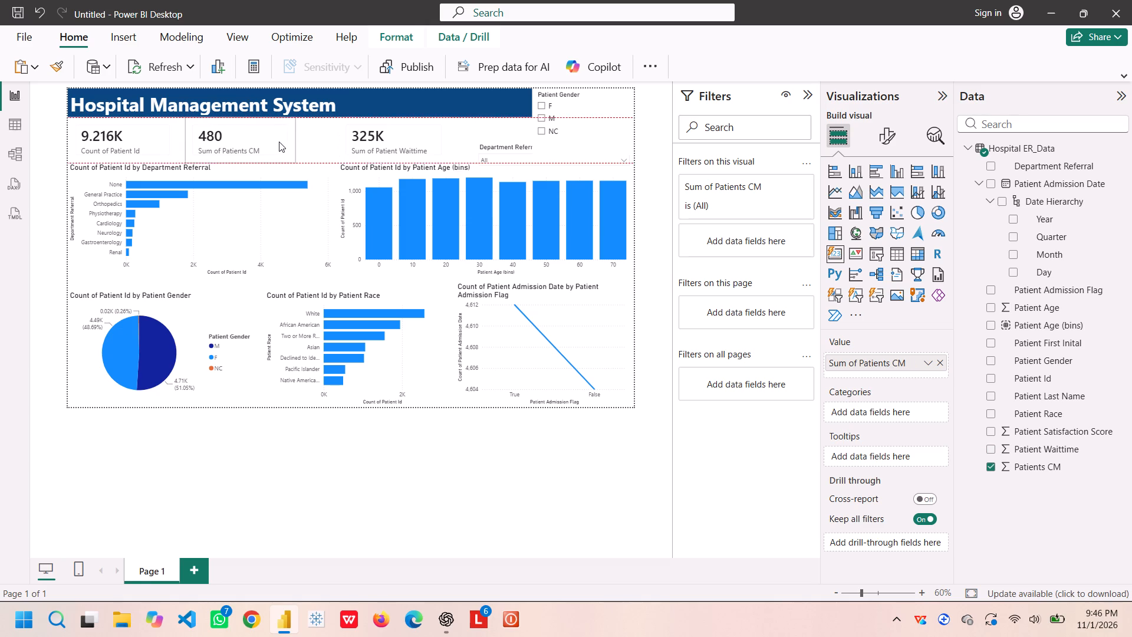
left_click_drag(279, 142, 284, 145)
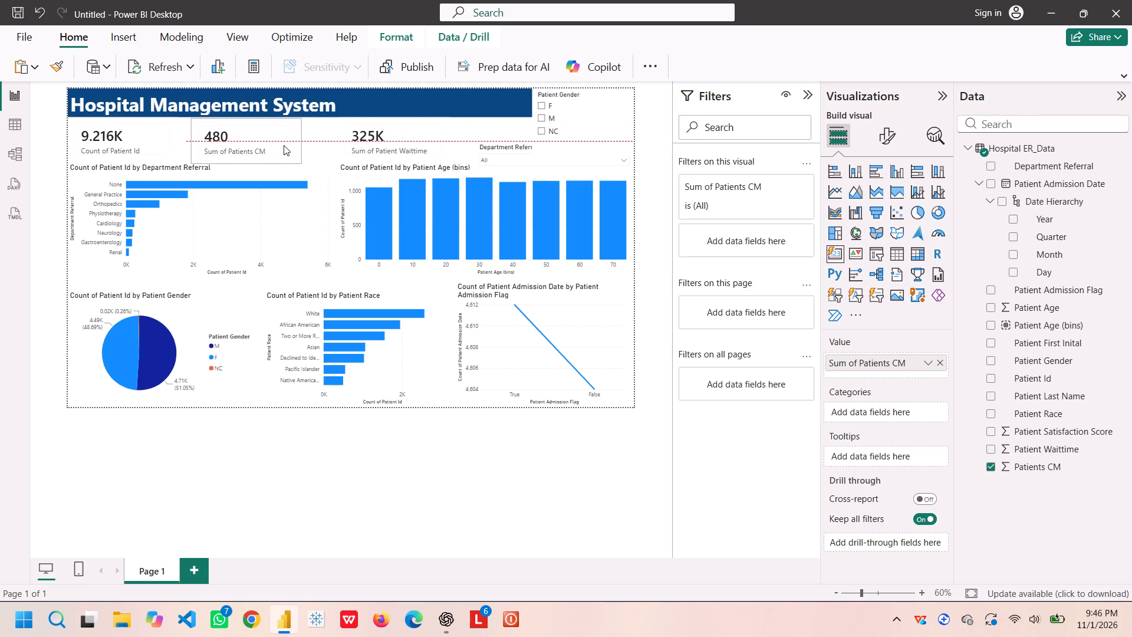
left_click_drag(284, 145, 284, 143)
left_click(139, 146)
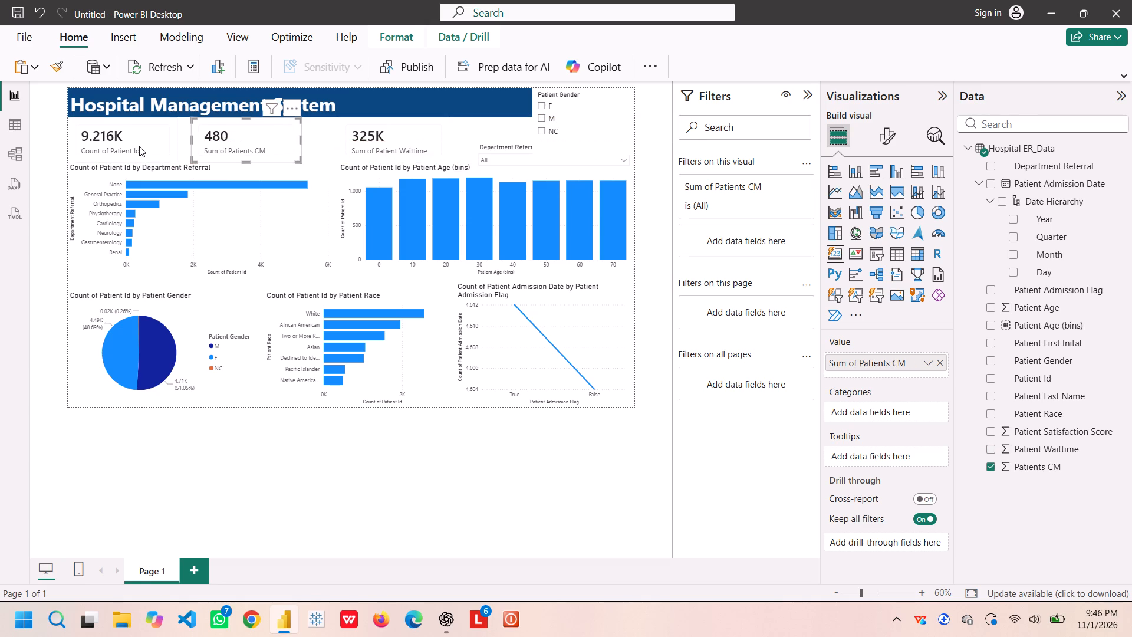
left_click(218, 141)
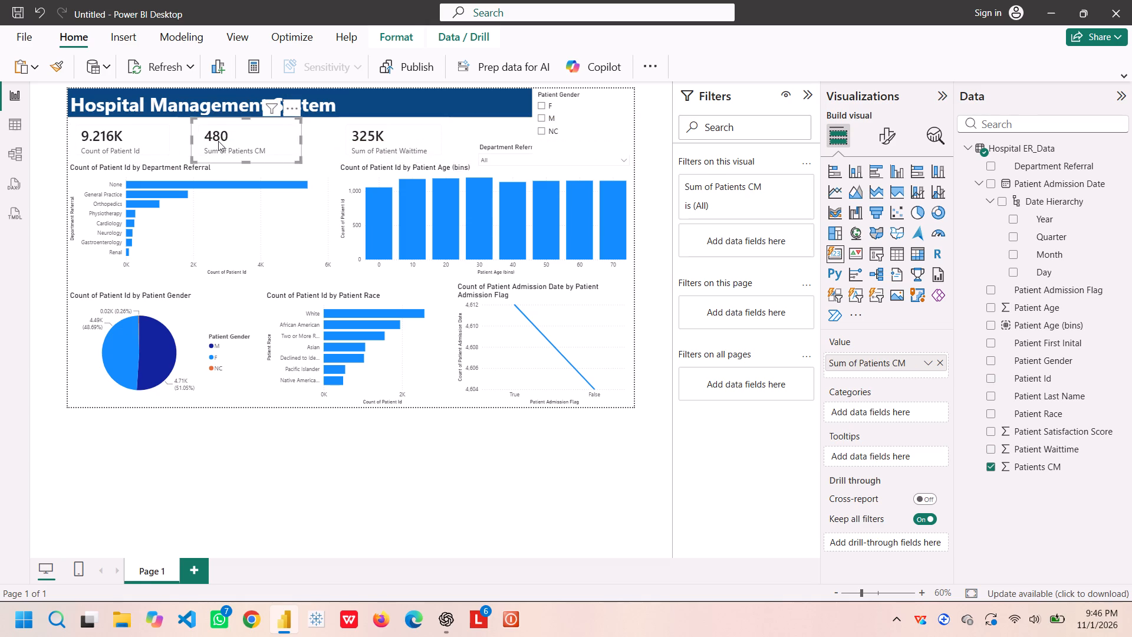
left_click(340, 141)
left_click_drag(340, 141, 327, 142)
left_click(225, 135)
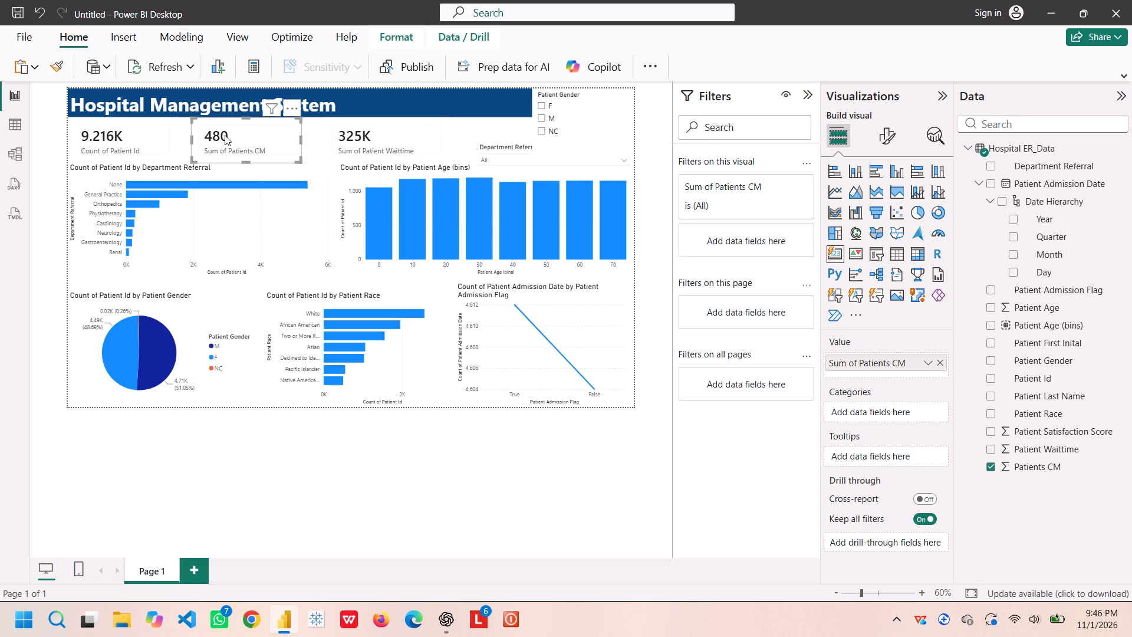
left_click(121, 136)
left_click(260, 137)
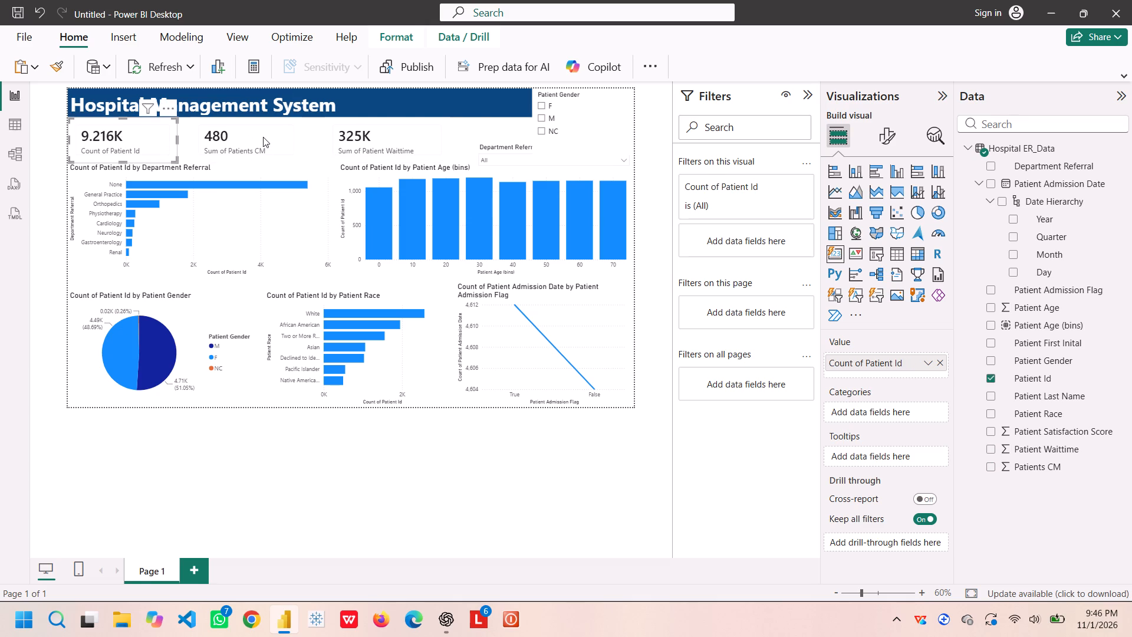
left_click(116, 127)
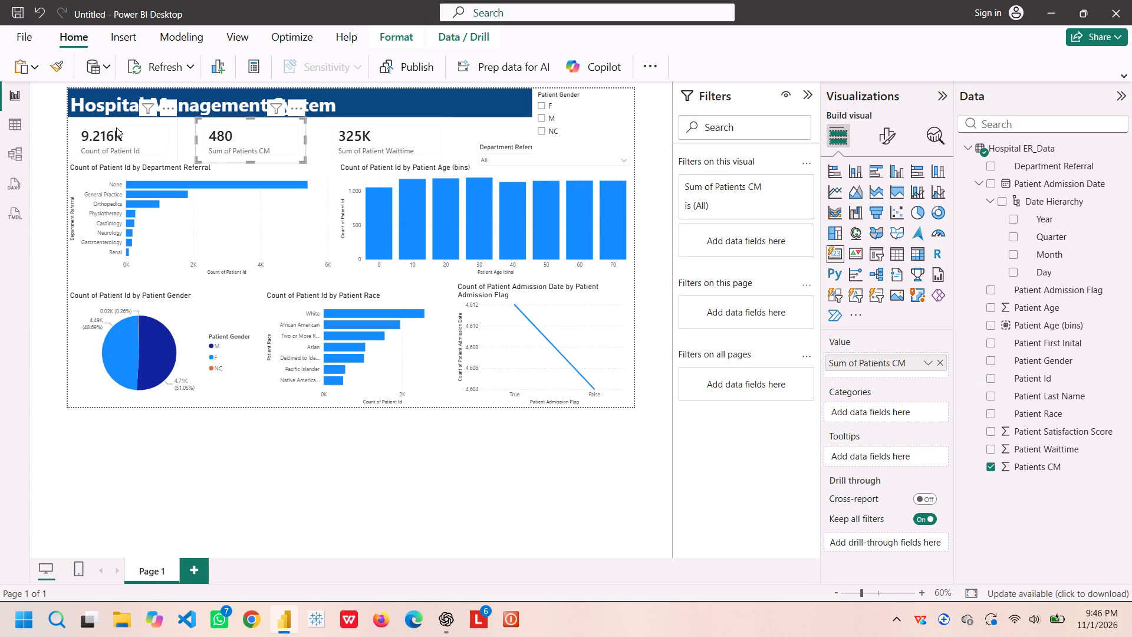
left_click(344, 145)
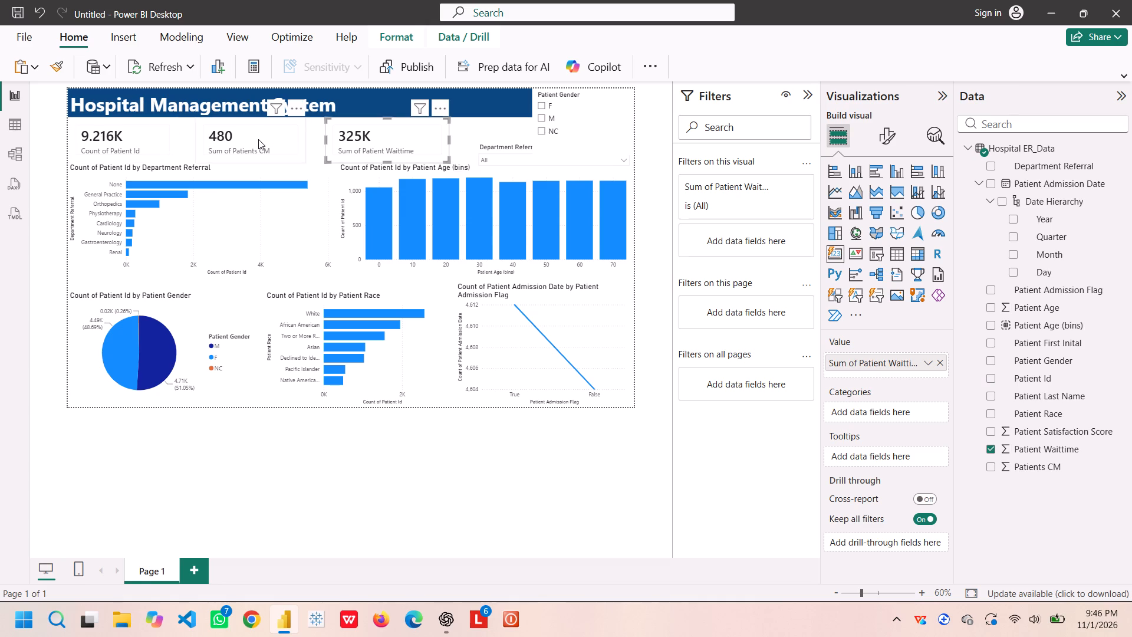
left_click(258, 139)
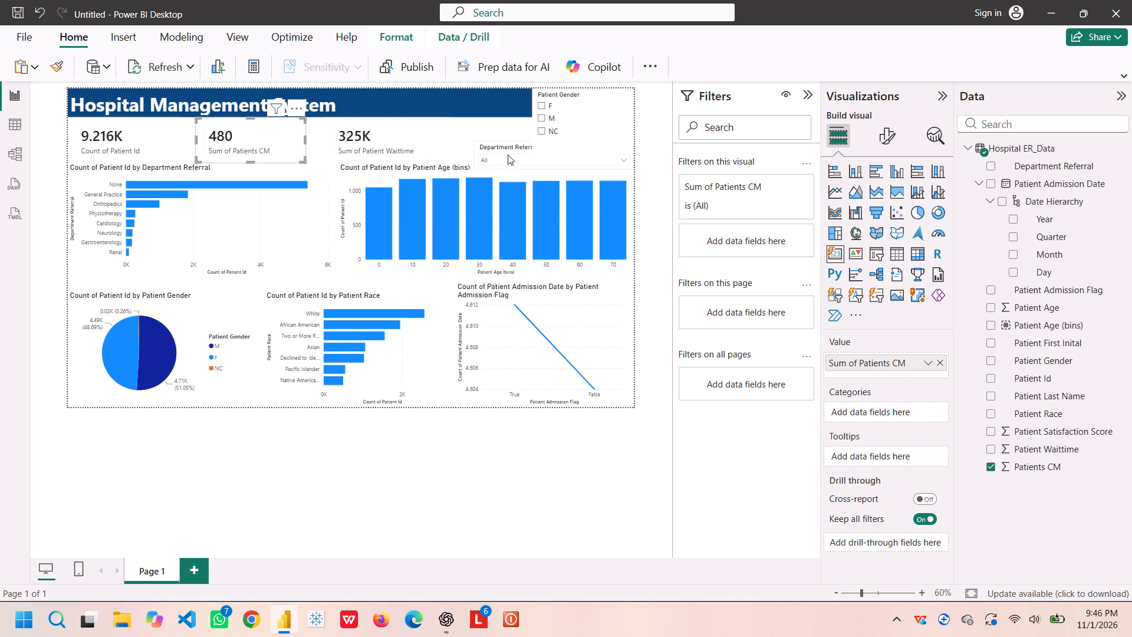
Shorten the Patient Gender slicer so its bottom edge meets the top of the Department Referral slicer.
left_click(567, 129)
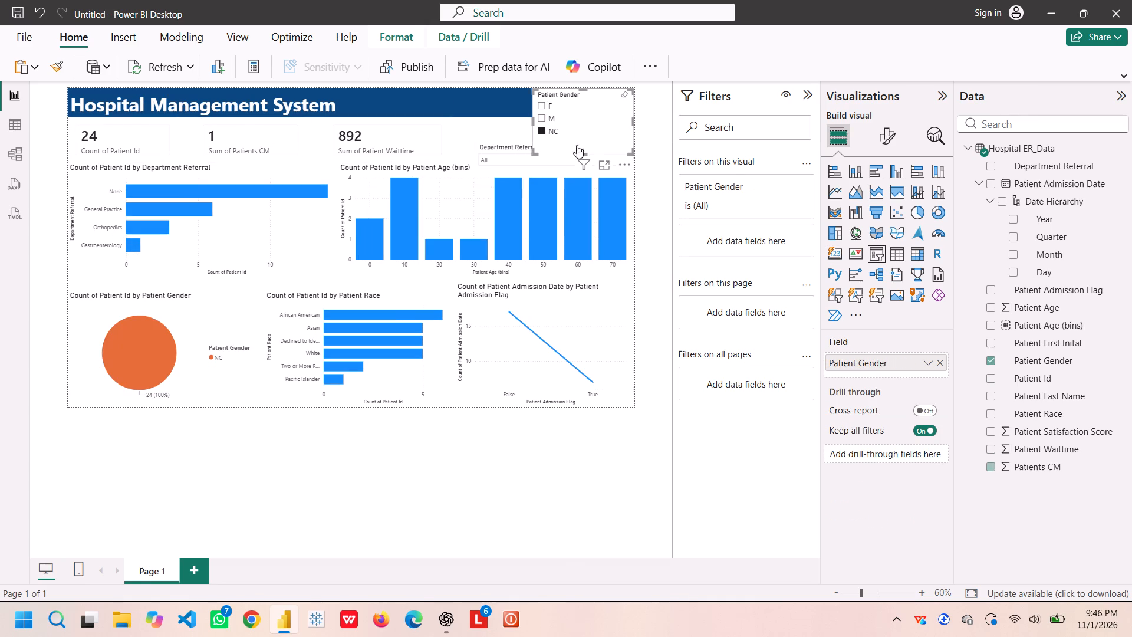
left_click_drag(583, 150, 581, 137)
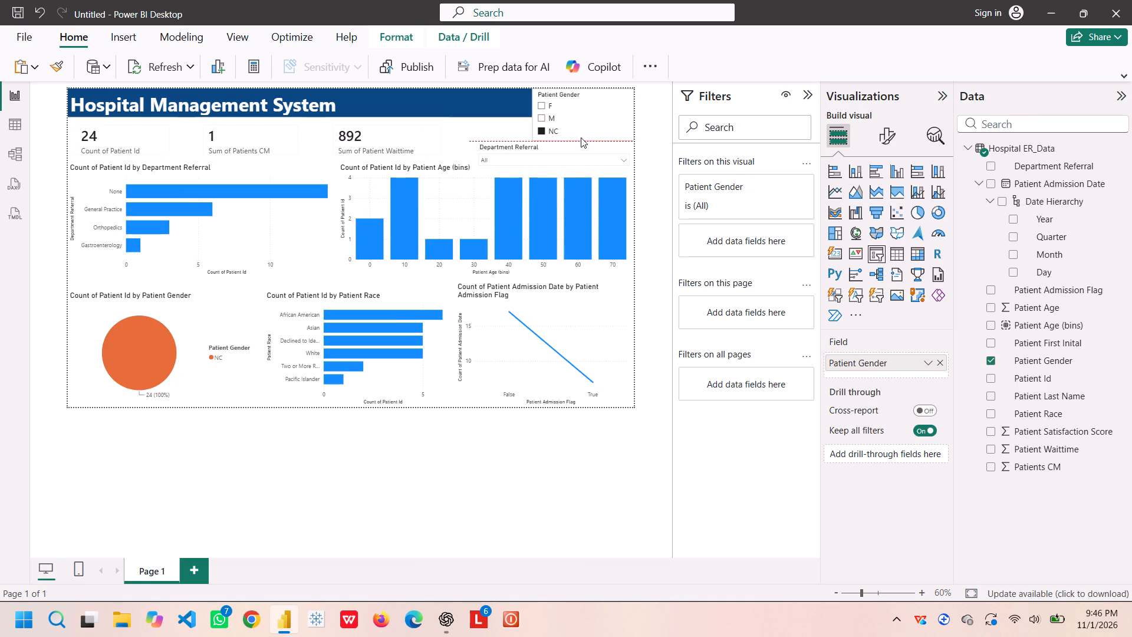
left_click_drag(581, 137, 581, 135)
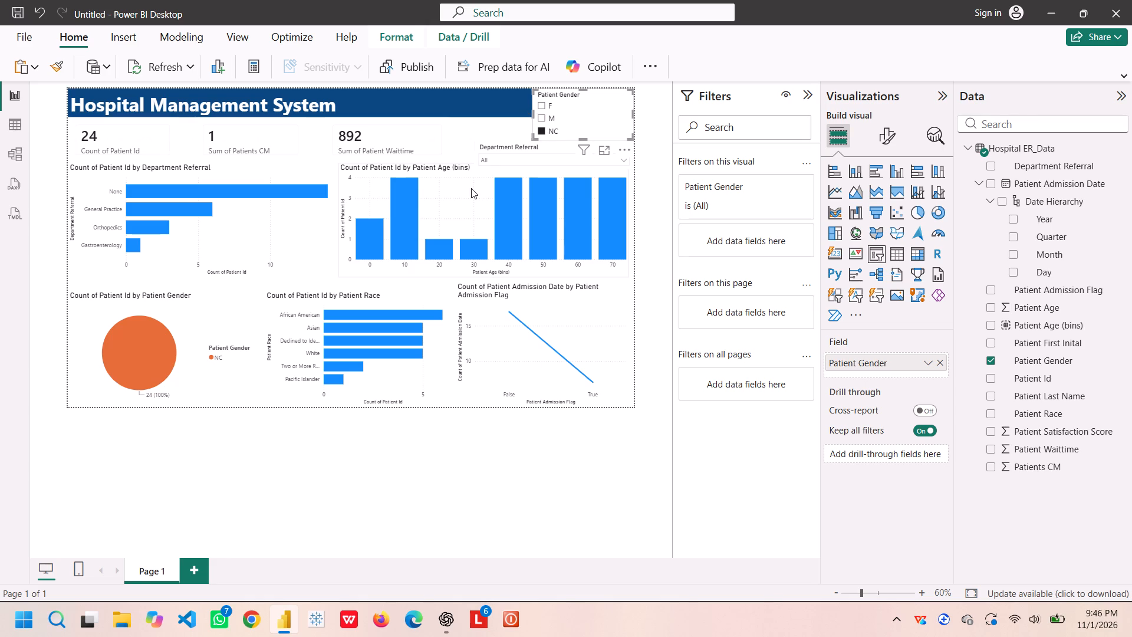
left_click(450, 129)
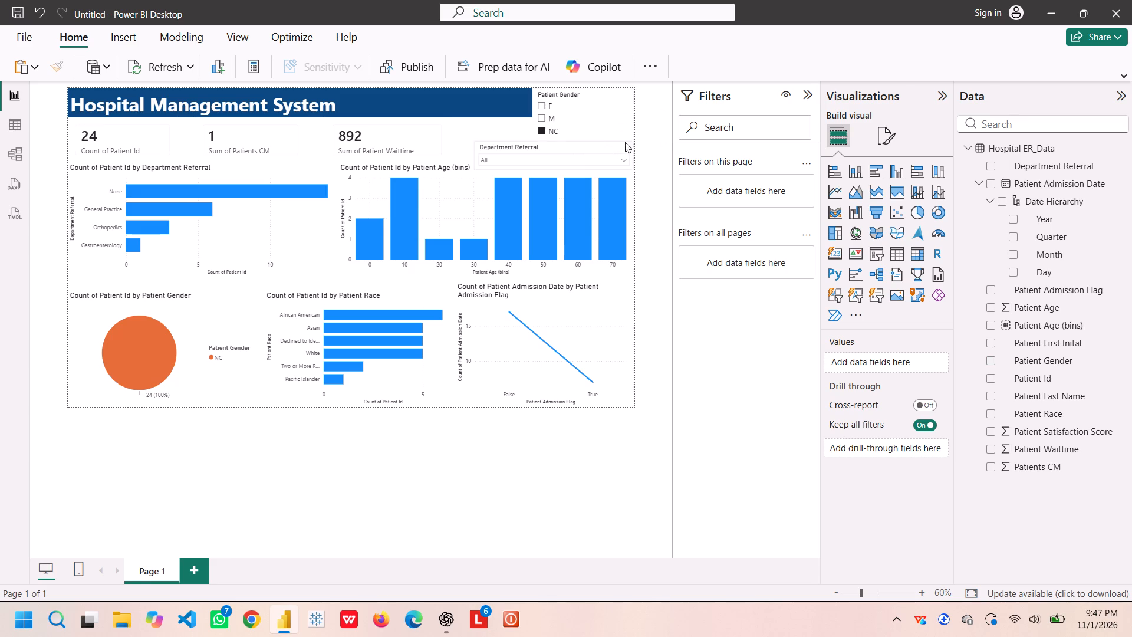
Change the Patient Gender slicer's style to Dropdown.
left_click(608, 124)
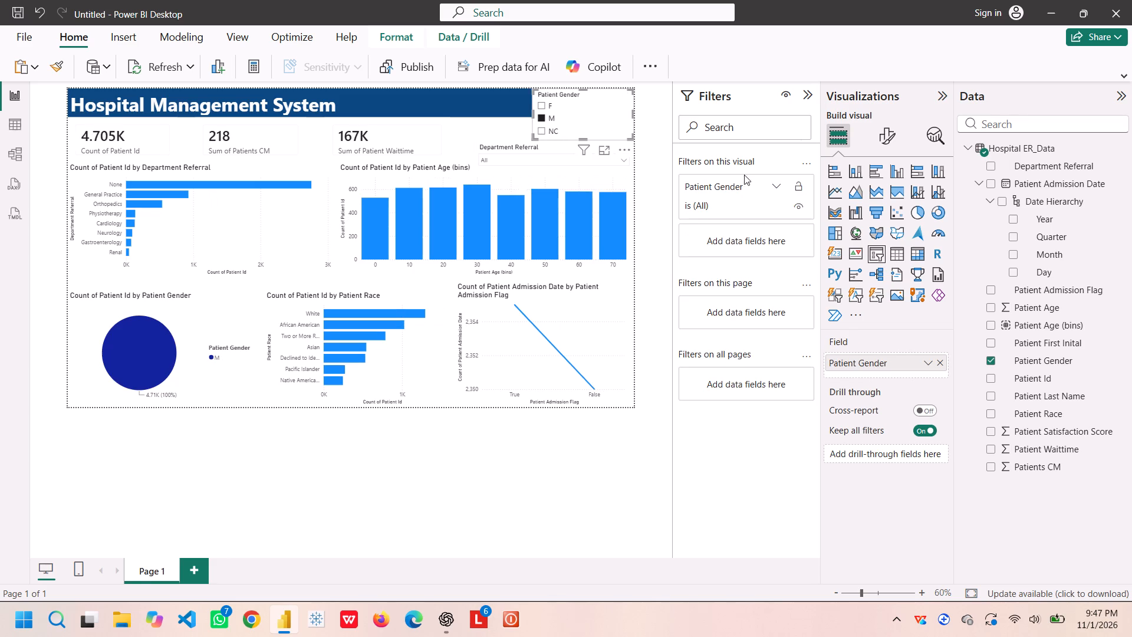
left_click(880, 133)
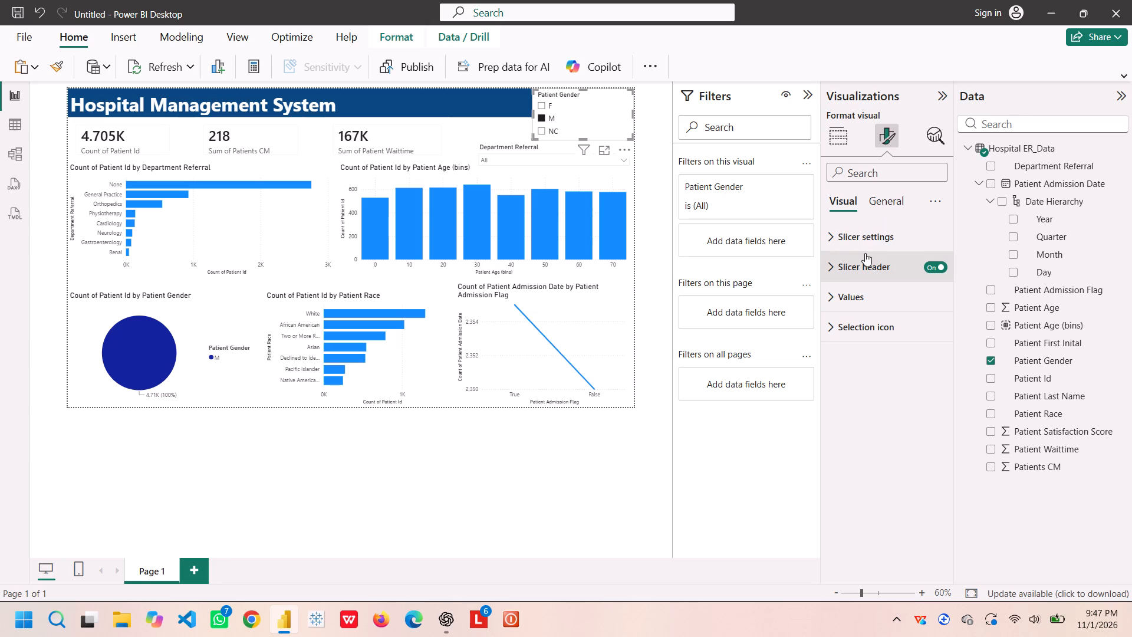
left_click(866, 246)
left_click(918, 314)
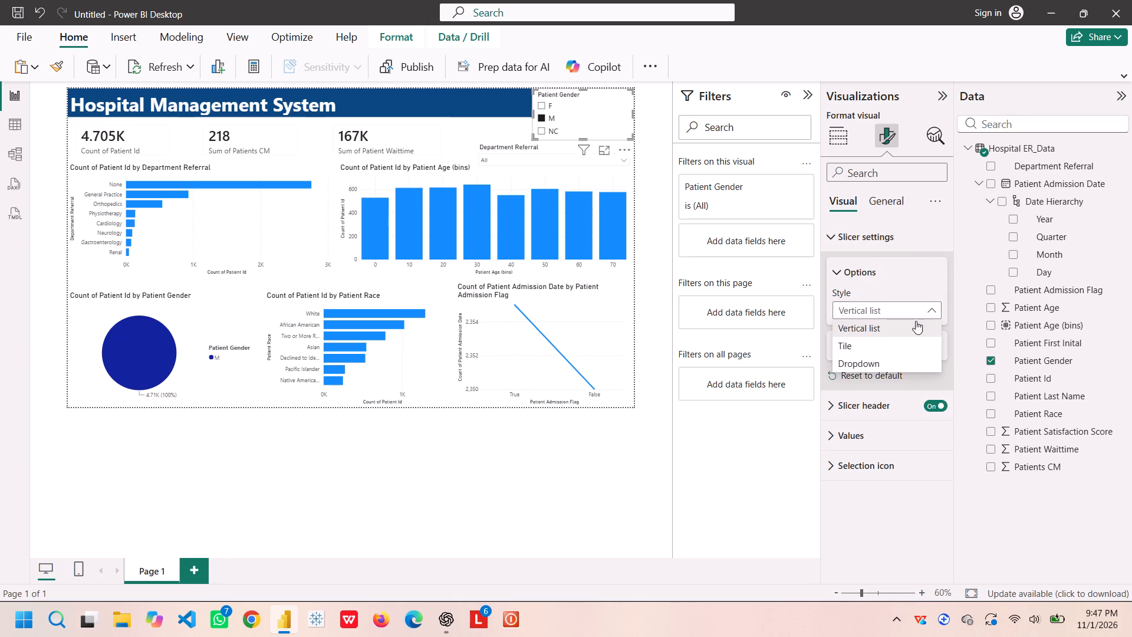
left_click(881, 362)
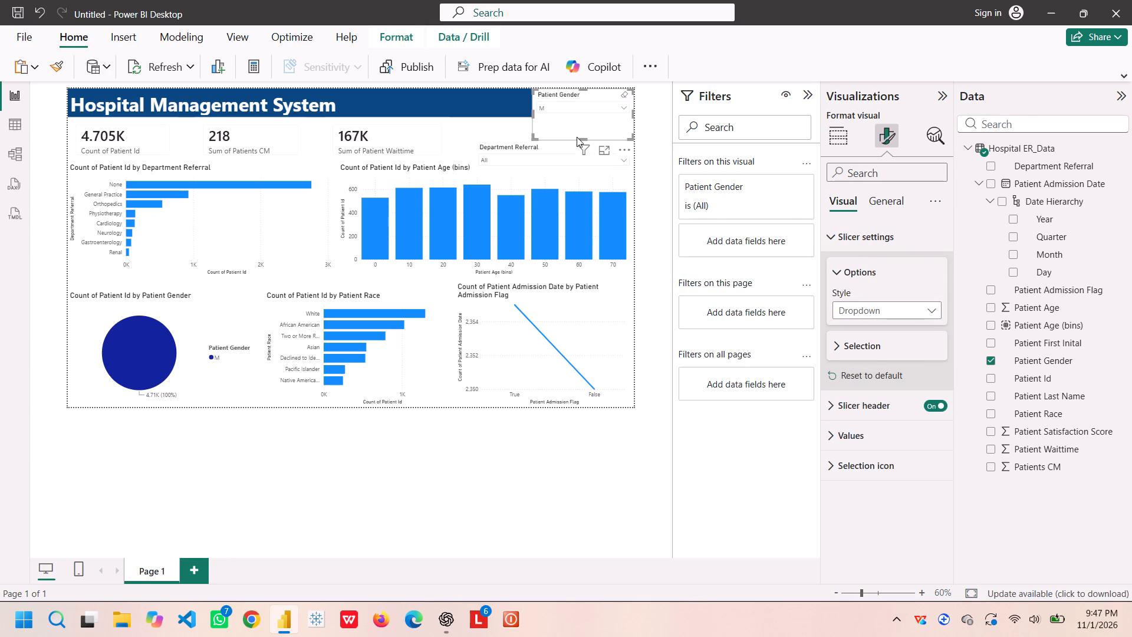
Resize the Patient Gender slicer to the title banner's height and widen it to match the Department Referral slicer's left edge.
left_click_drag(583, 136, 578, 119)
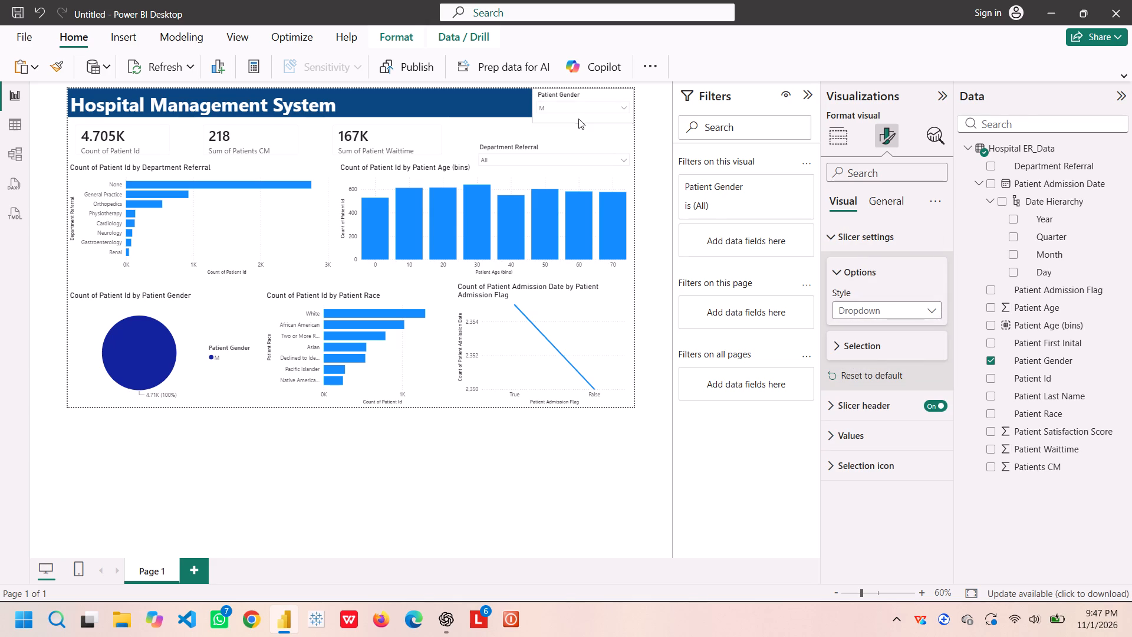
left_click_drag(578, 119, 577, 109)
left_click_drag(532, 104, 476, 115)
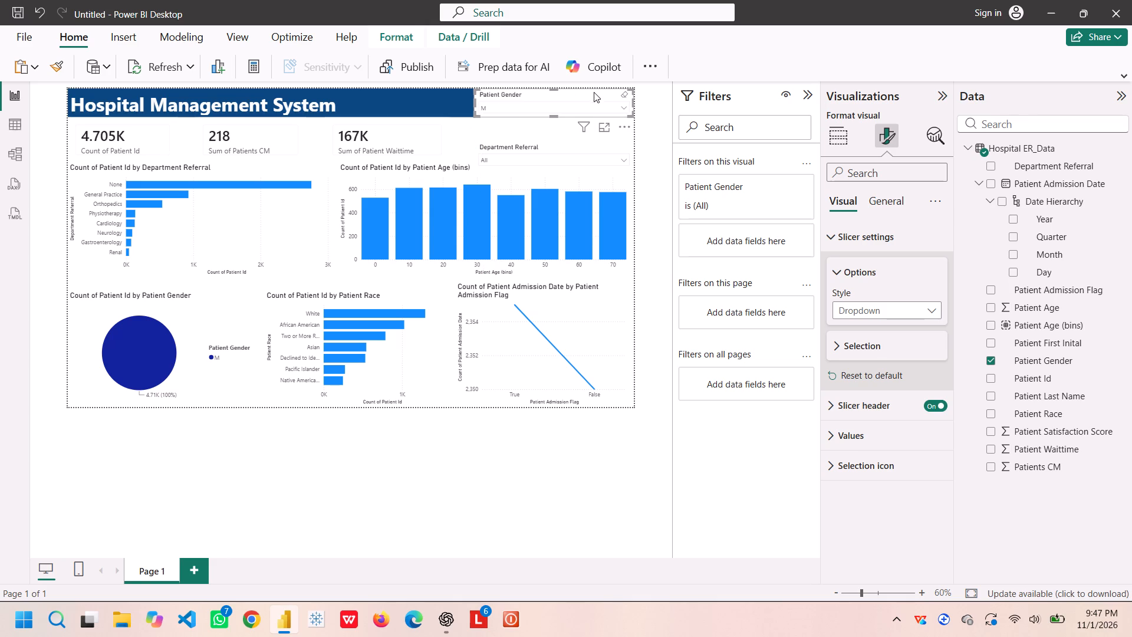
Clear the M selection in the Patient Gender slicer.
left_click(624, 106)
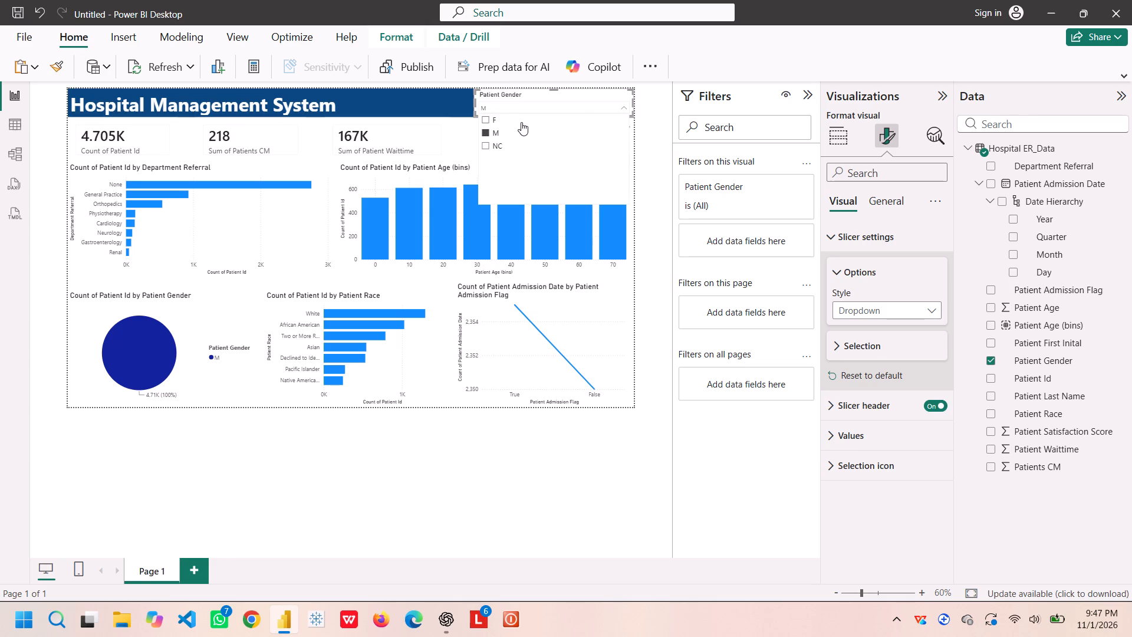
left_click(505, 131)
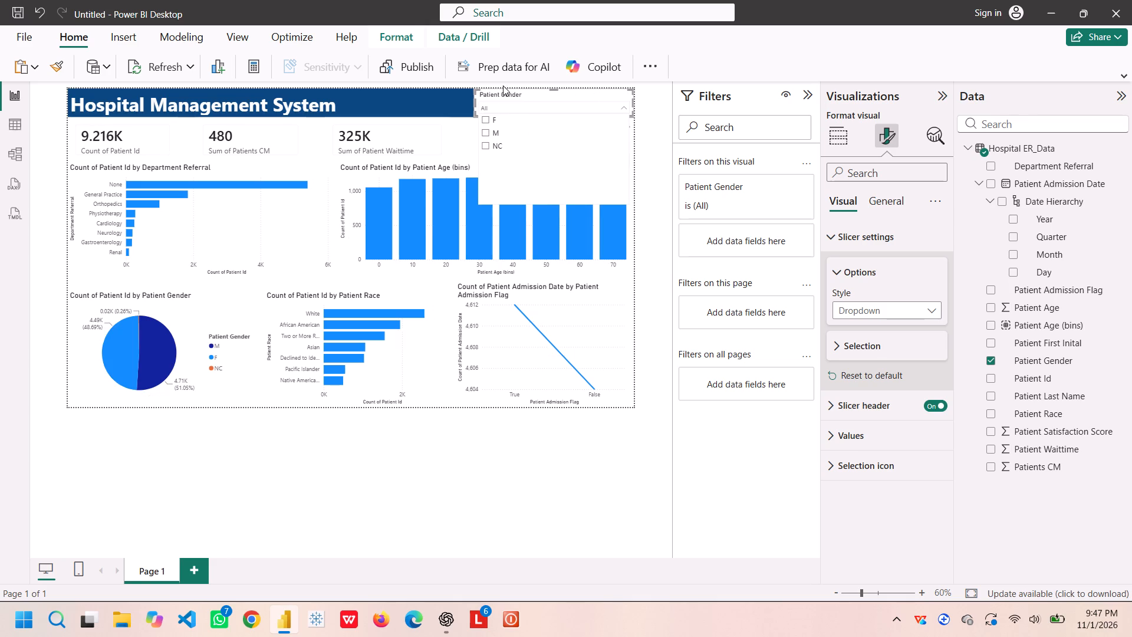
Move the Patient Gender slicer down so it sits directly above the Department Referral slicer.
left_click(512, 96)
left_click_drag(516, 93, 515, 111)
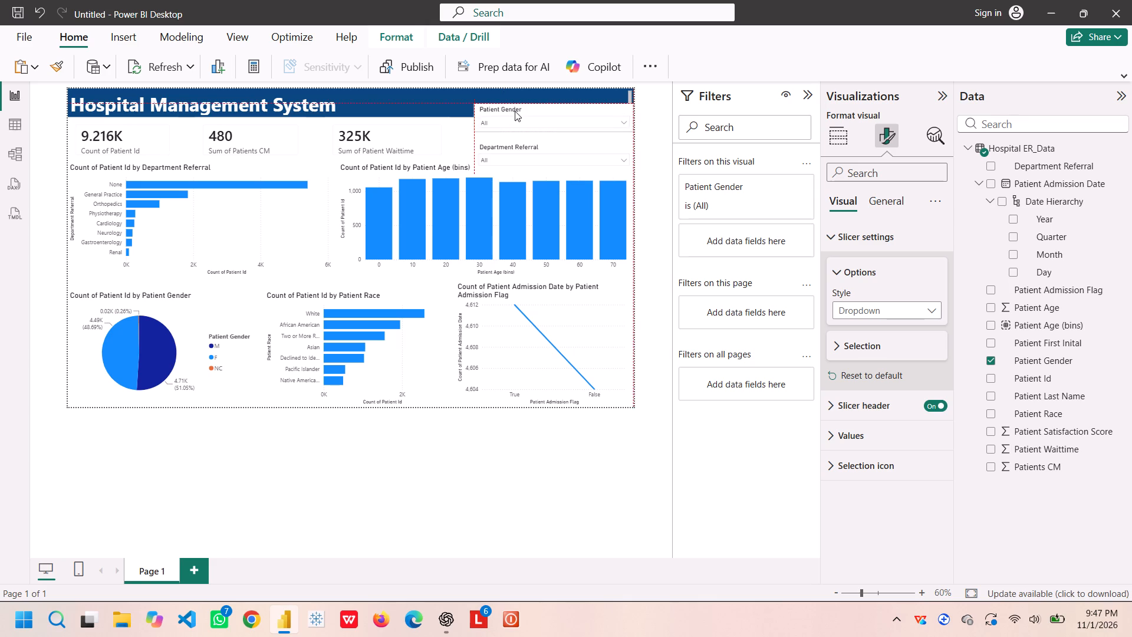
left_click_drag(515, 111, 515, 118)
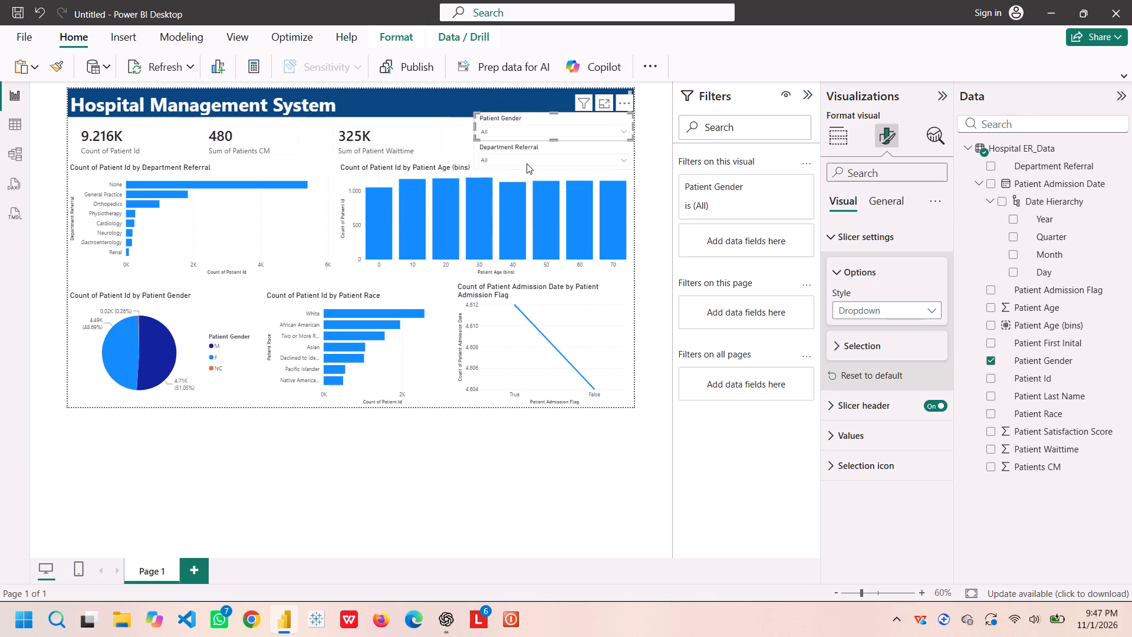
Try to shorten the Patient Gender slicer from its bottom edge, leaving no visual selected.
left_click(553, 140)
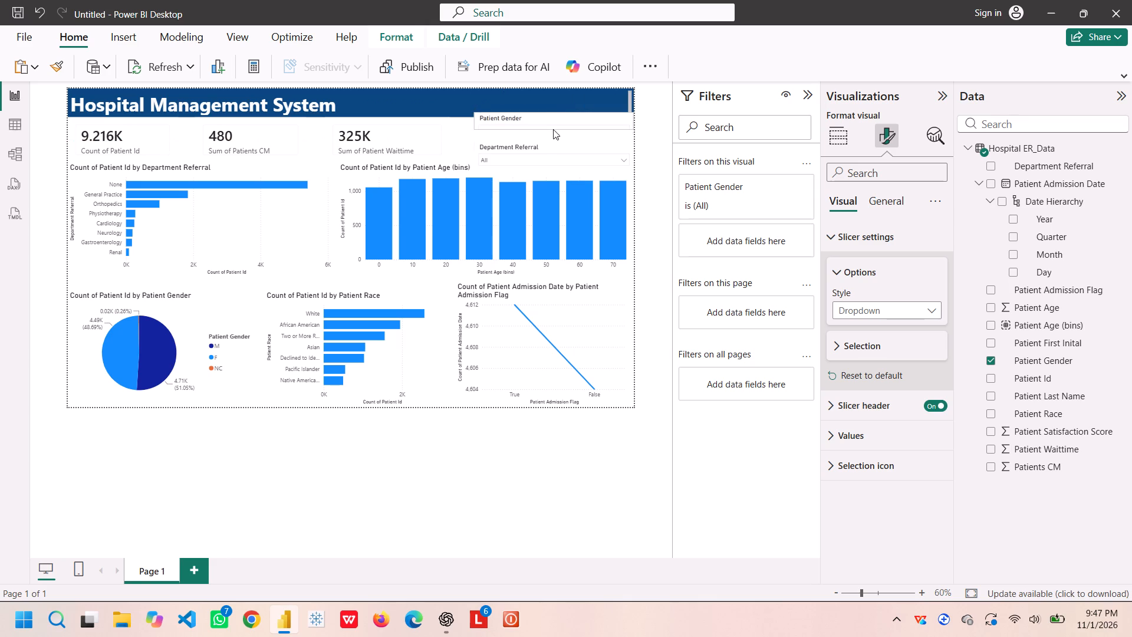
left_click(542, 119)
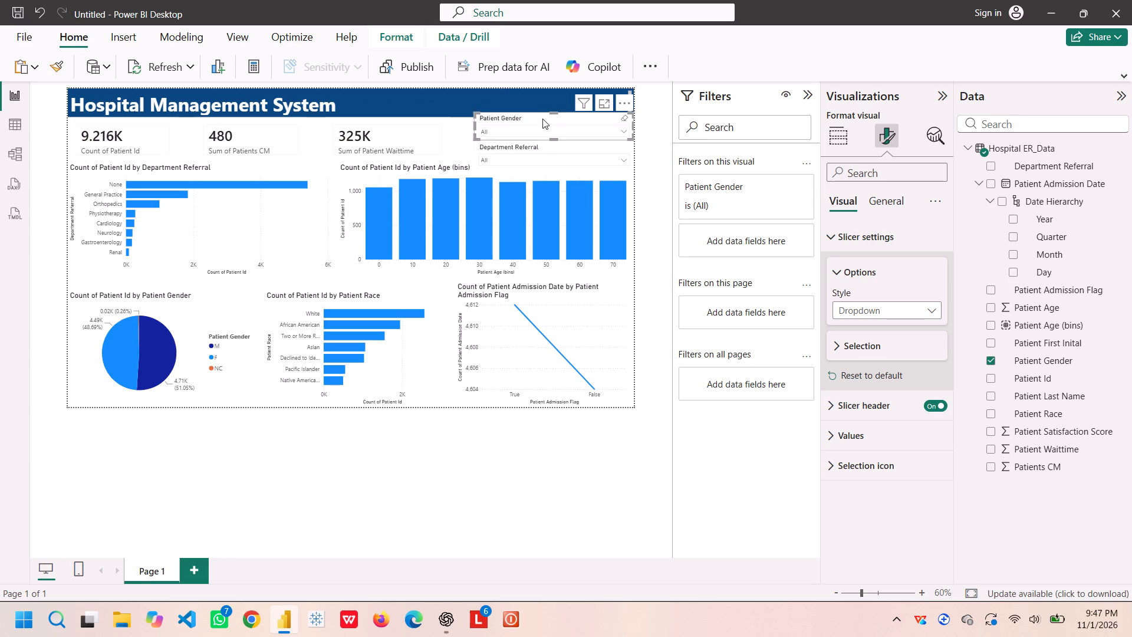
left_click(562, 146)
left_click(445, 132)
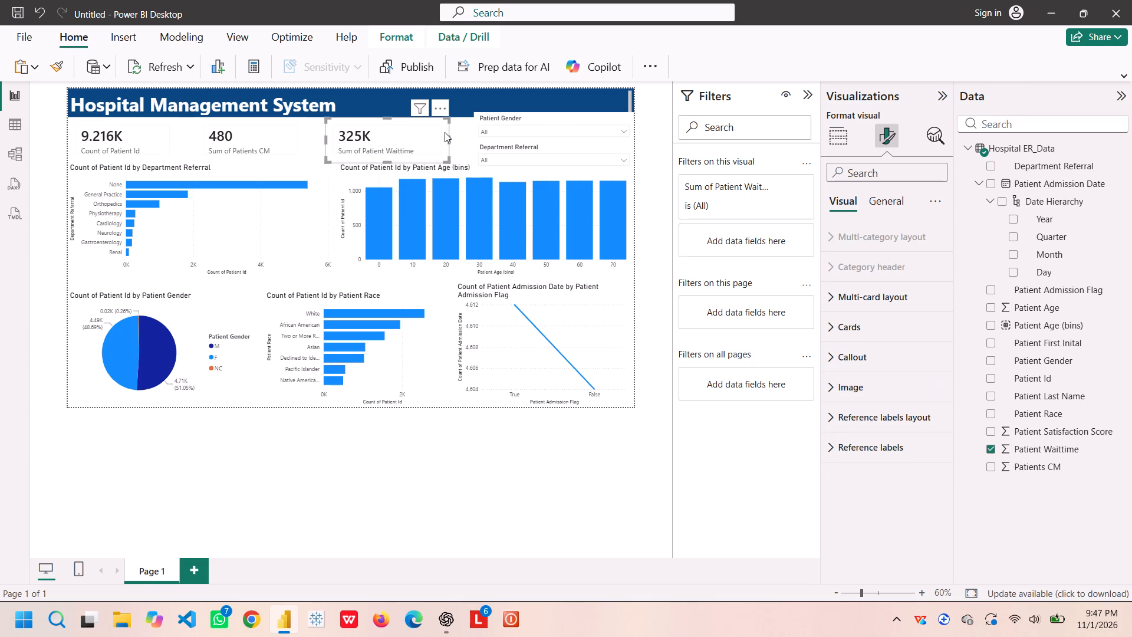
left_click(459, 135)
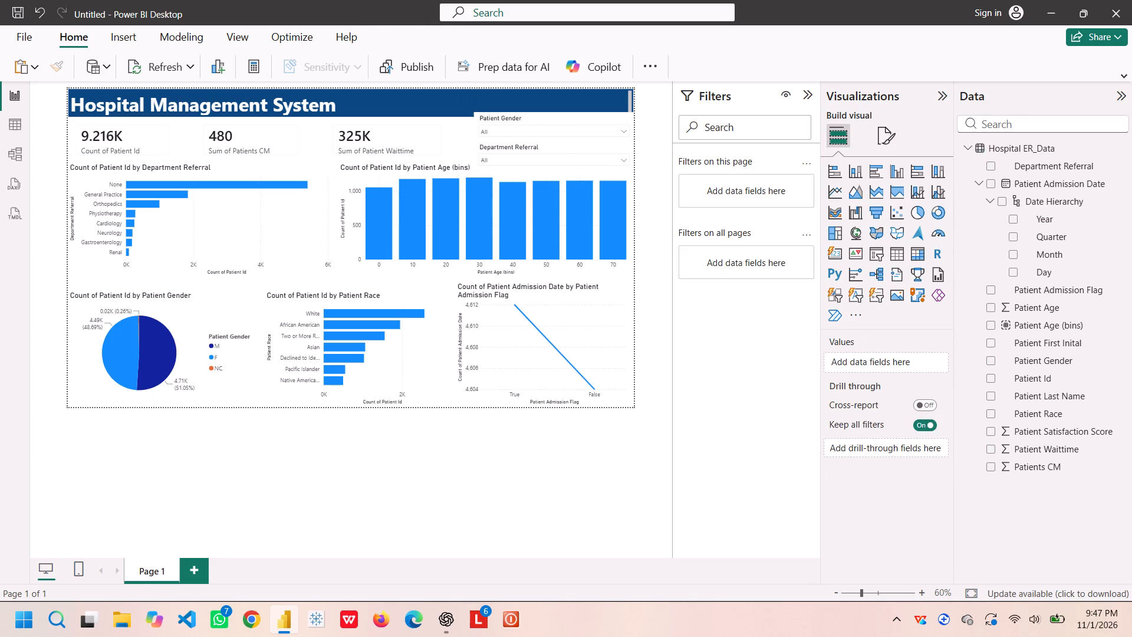
Check the option lists of the Patient Gender and Department Referral slicers without choosing any value.
left_click(575, 132)
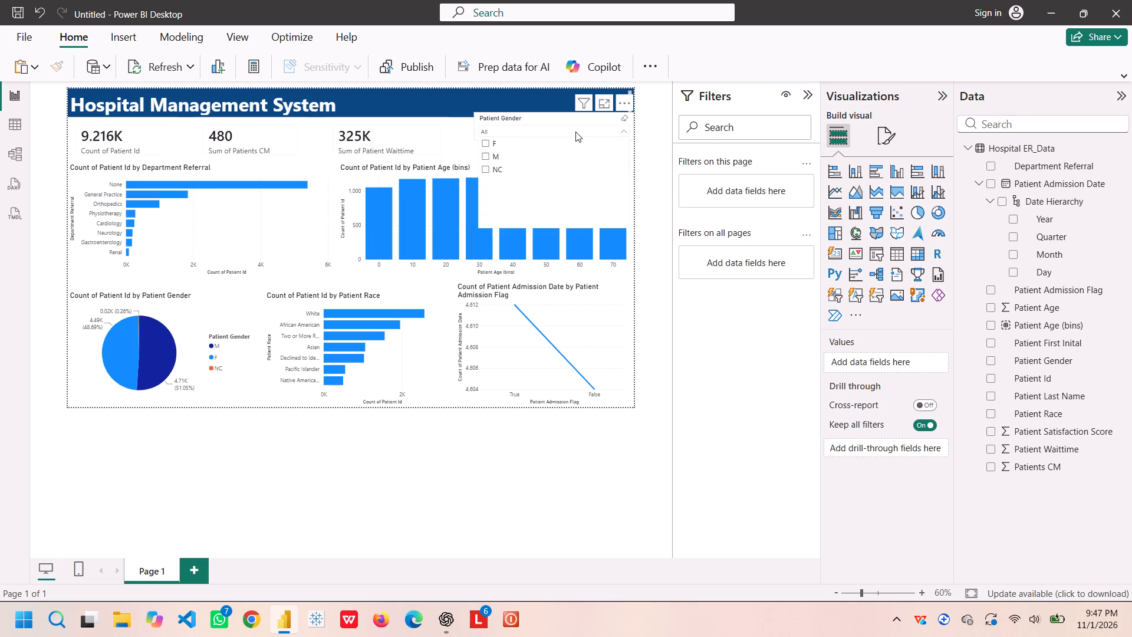
left_click(575, 132)
left_click(596, 156)
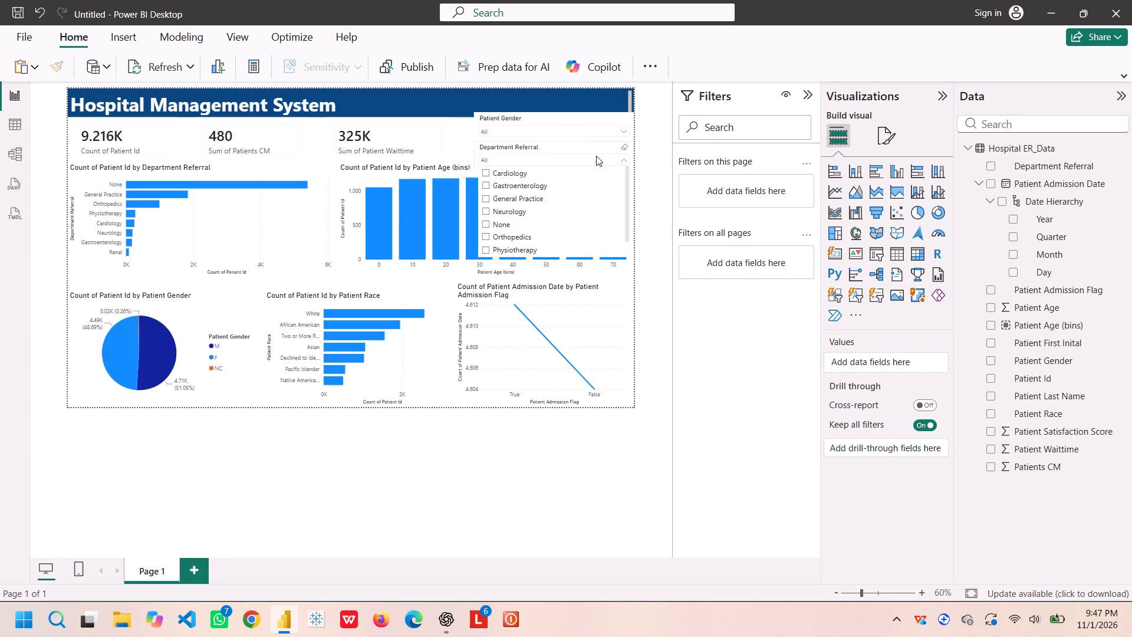
left_click(596, 156)
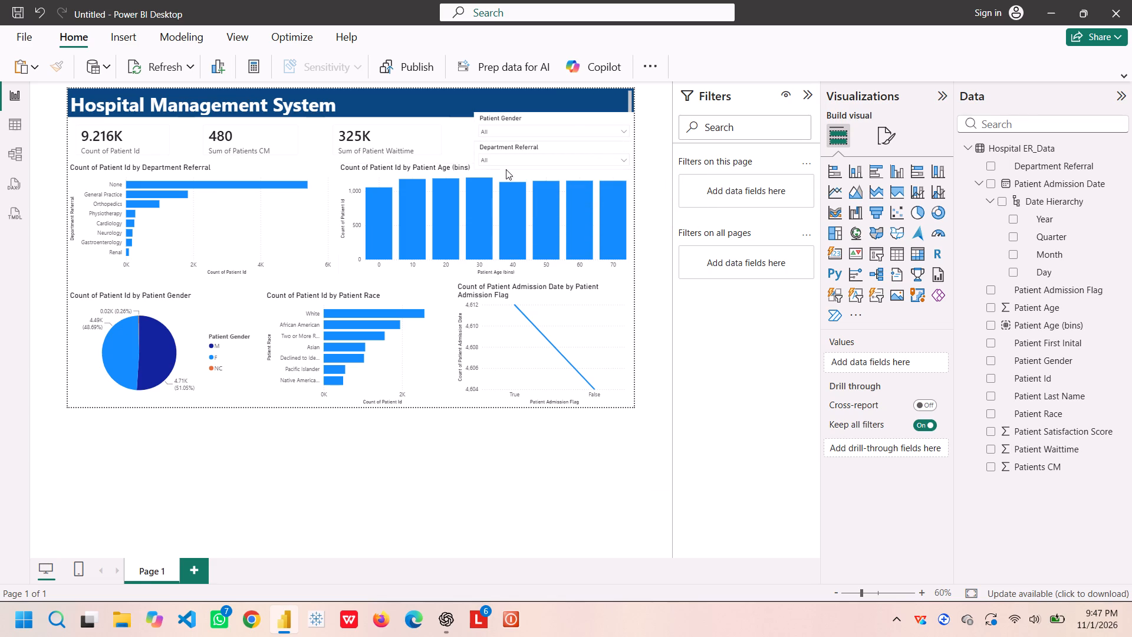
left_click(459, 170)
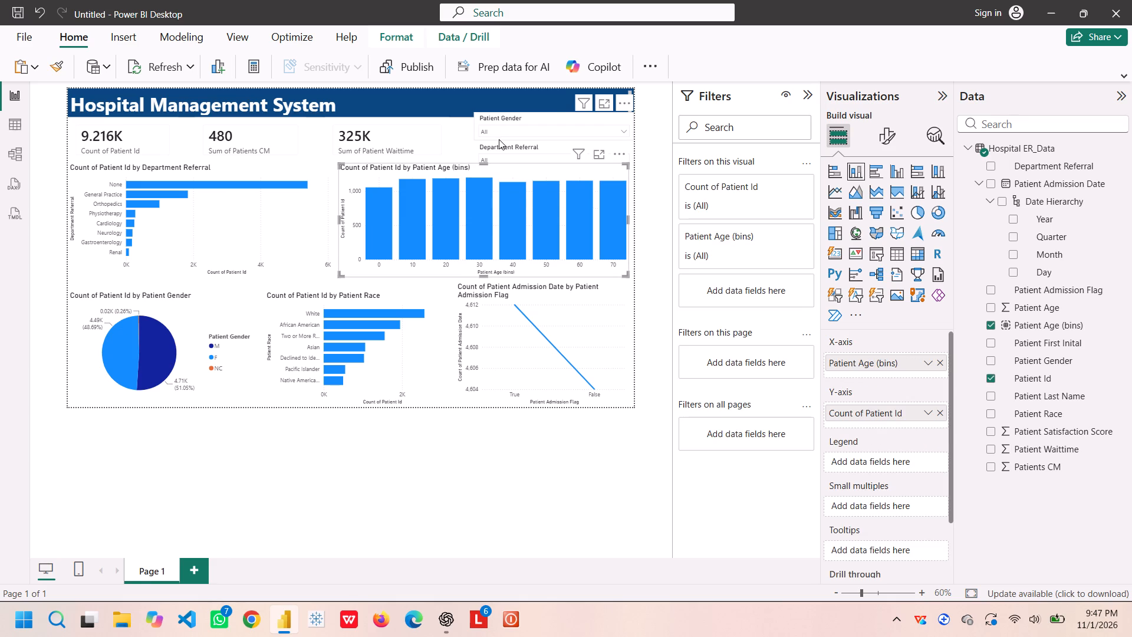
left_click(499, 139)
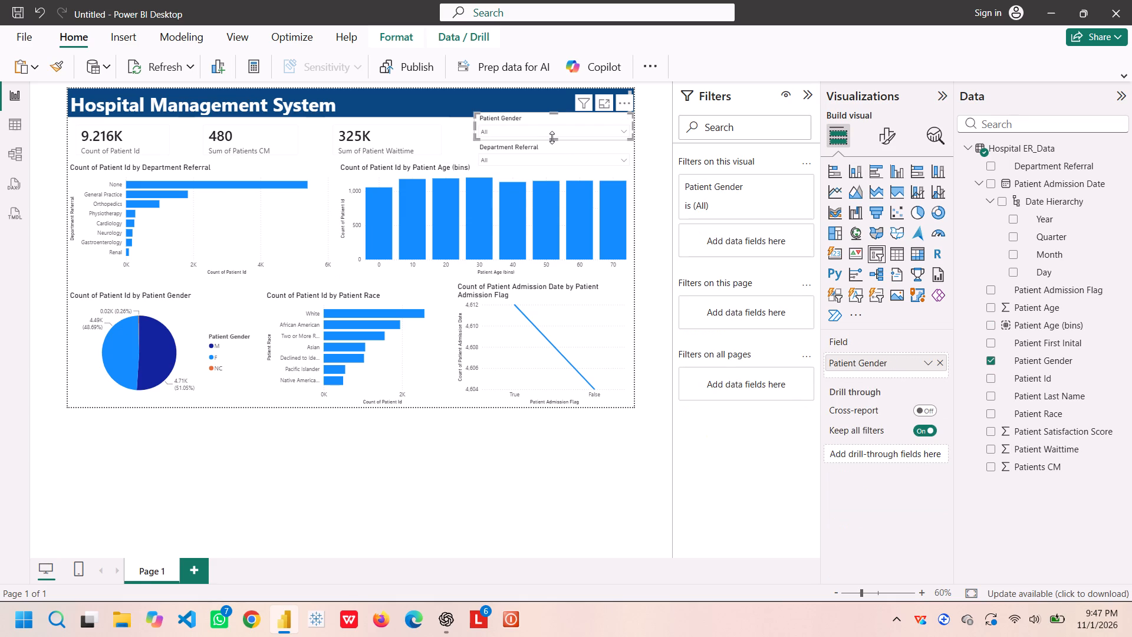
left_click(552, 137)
Trim the top edges of the Patient Gender and Department Referral slicers, clearing the banner and leaving a small gap between the slicers.
left_click_drag(553, 111, 553, 117)
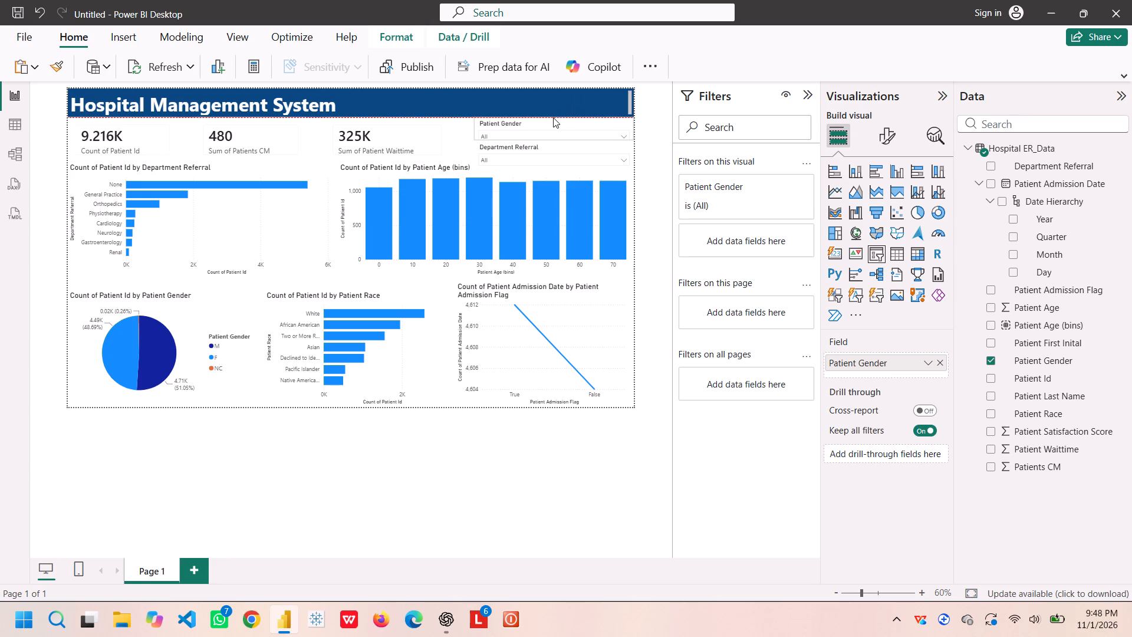
left_click_drag(553, 117, 553, 117)
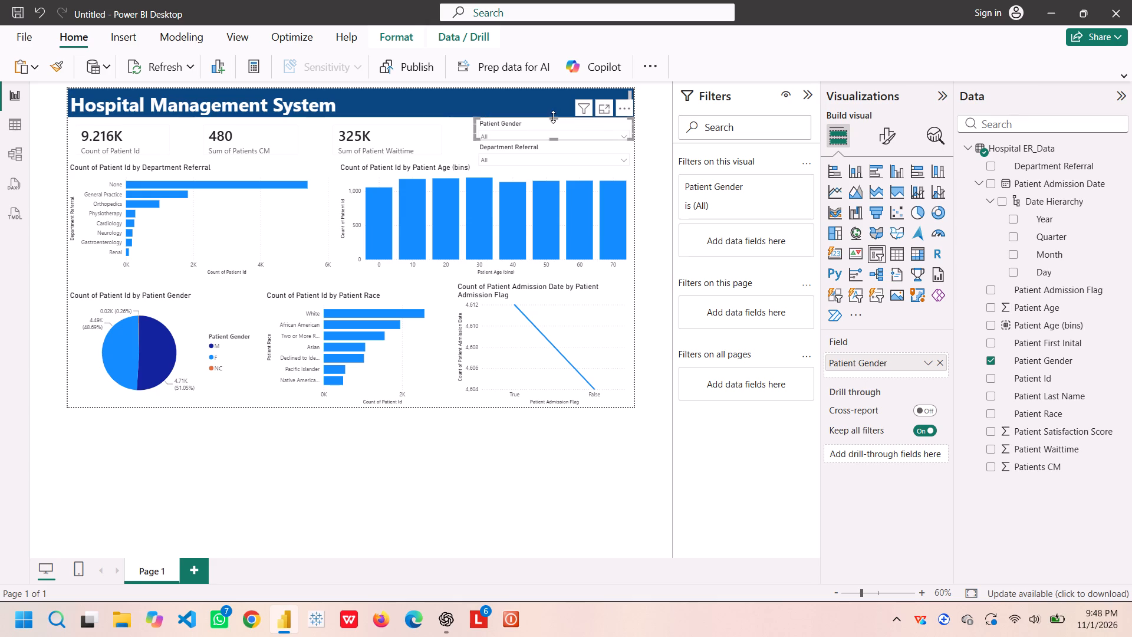
left_click(557, 147)
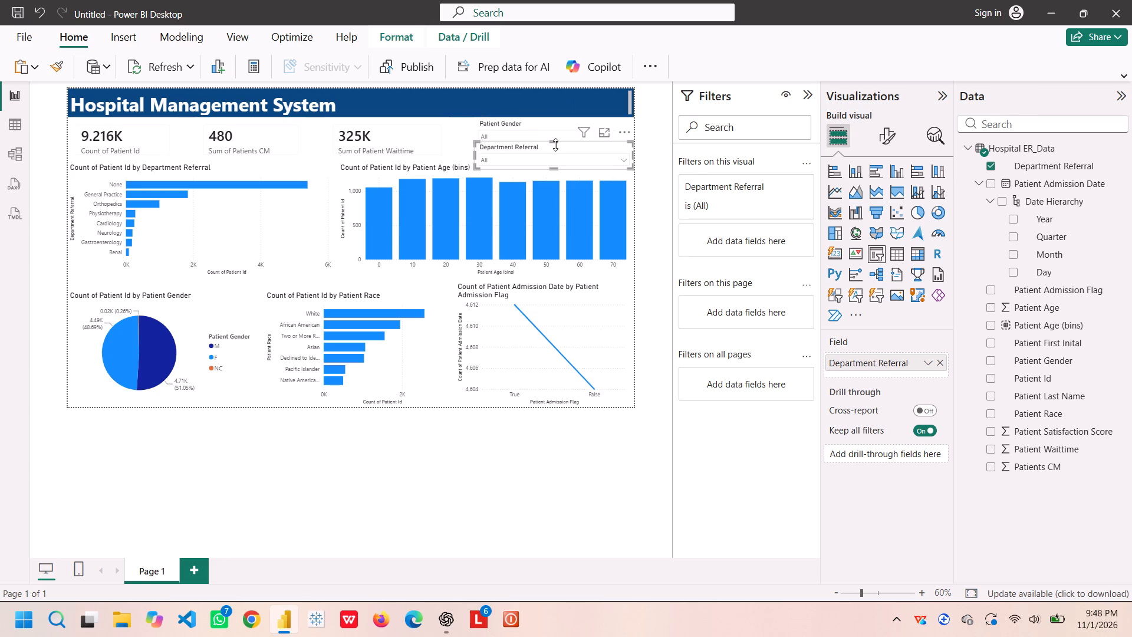
left_click(555, 145)
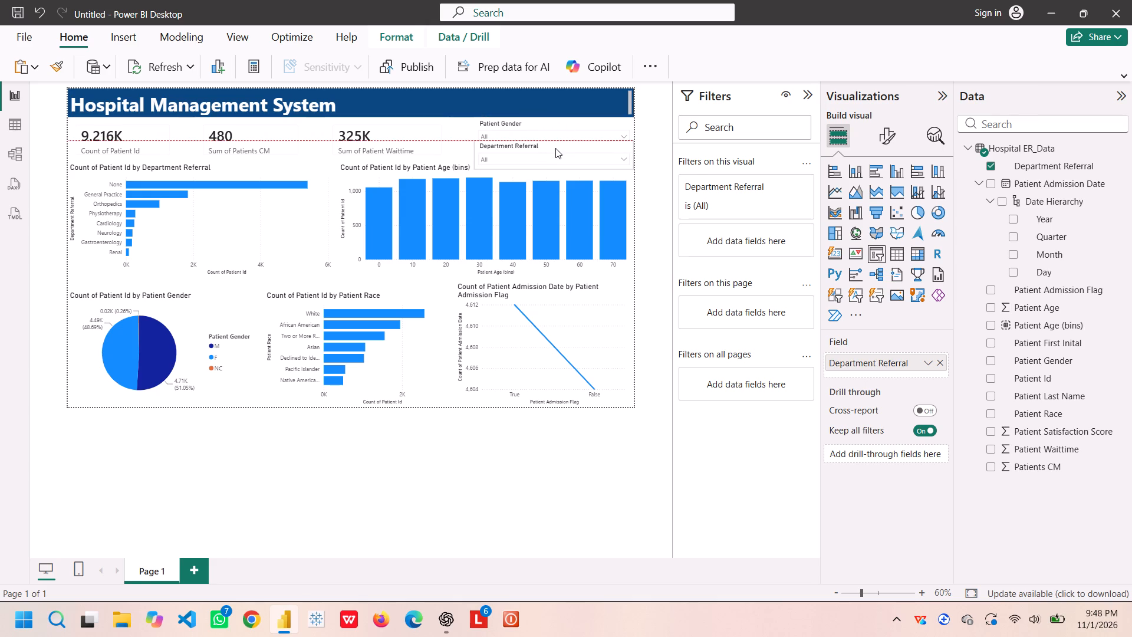
left_click(450, 140)
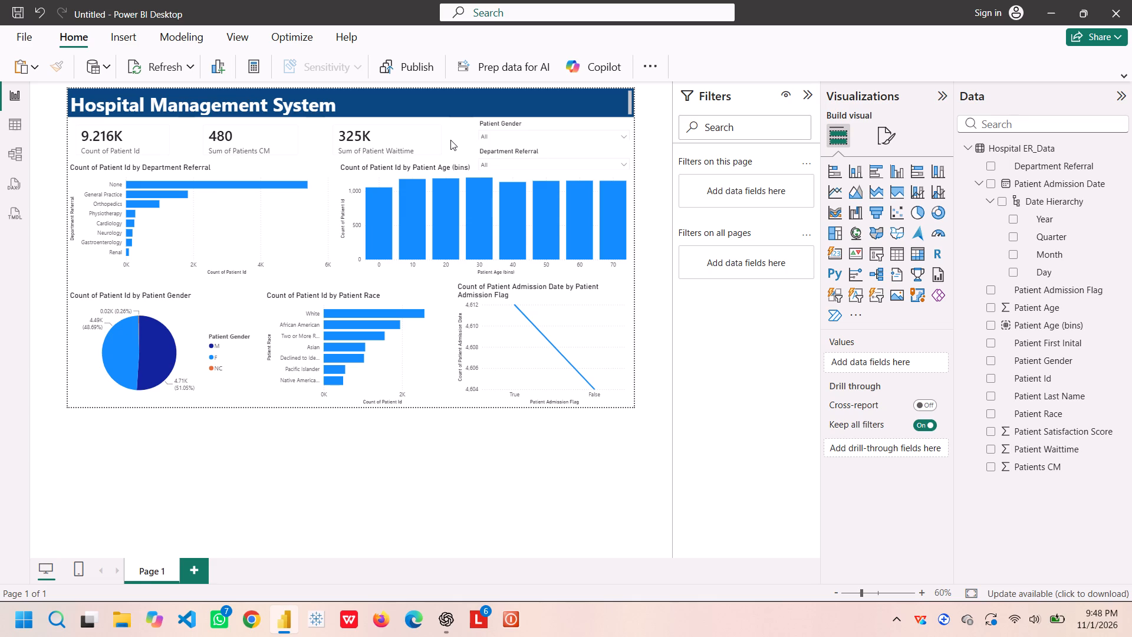
Open the general Effects formatting settings for the Count of Patient Id by Department Referral bar chart.
left_click(259, 212)
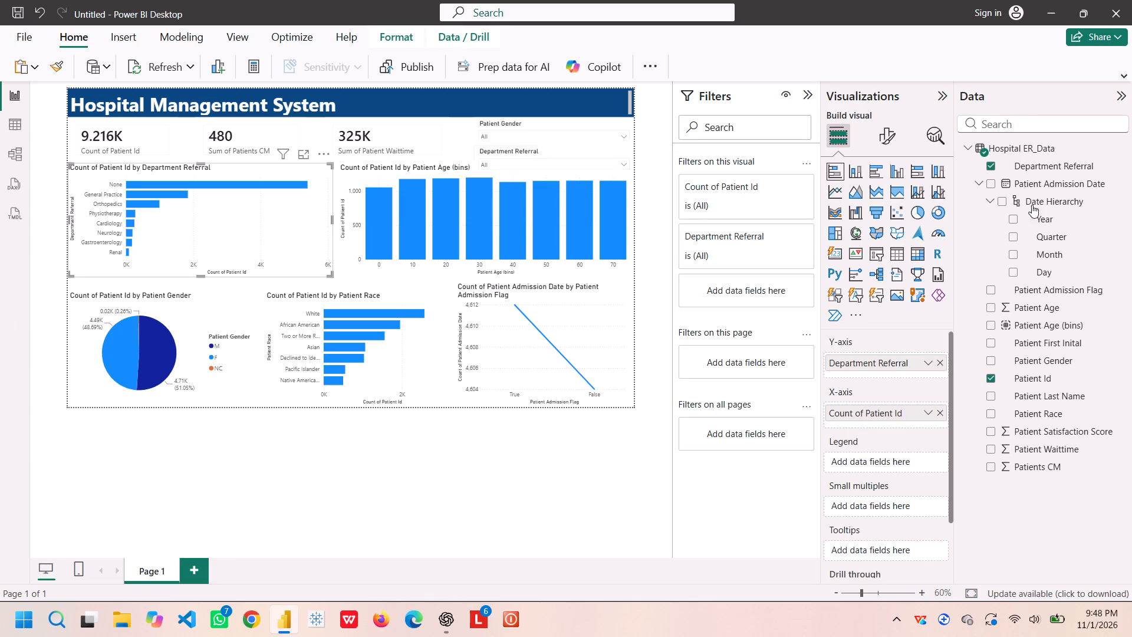
left_click(874, 136)
left_click(880, 134)
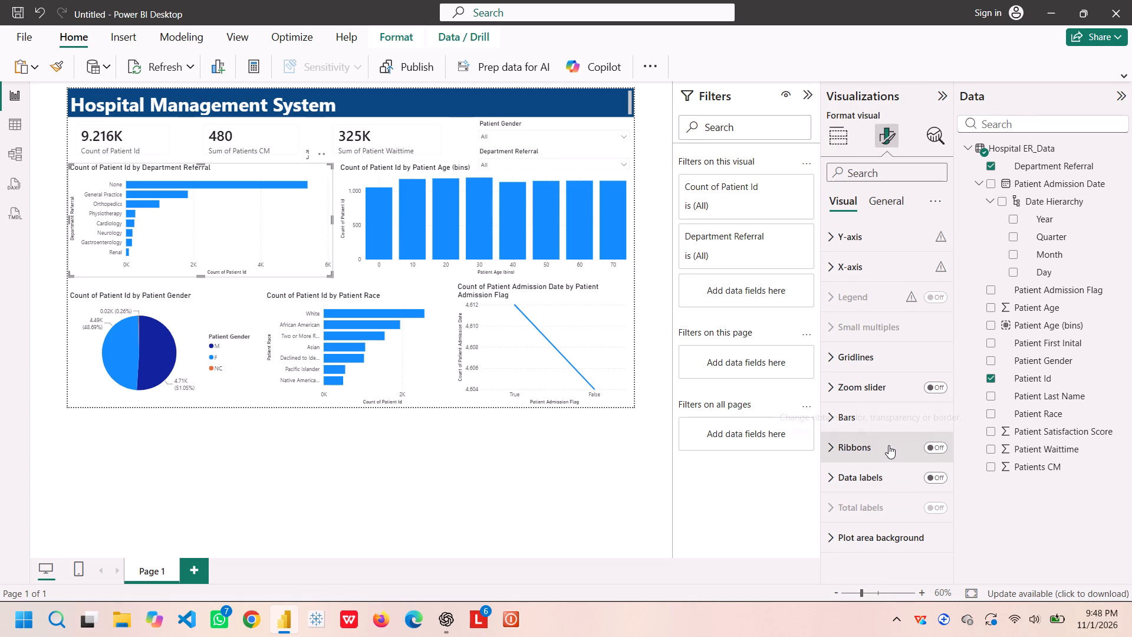
scroll(889, 445, "down", 3)
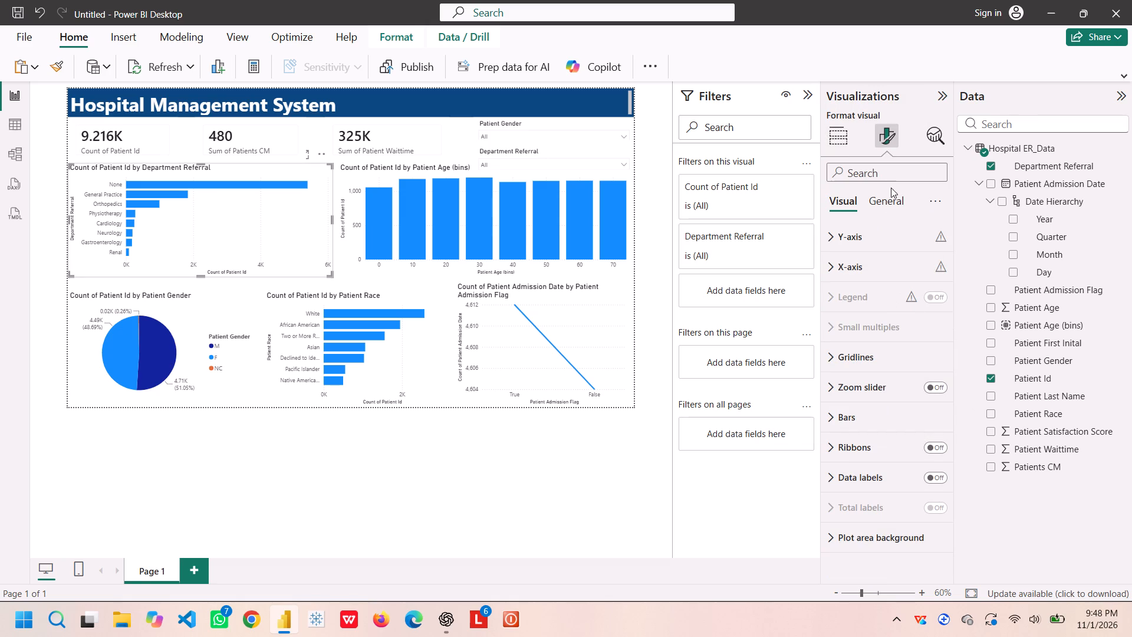
left_click(887, 198)
left_click(873, 299)
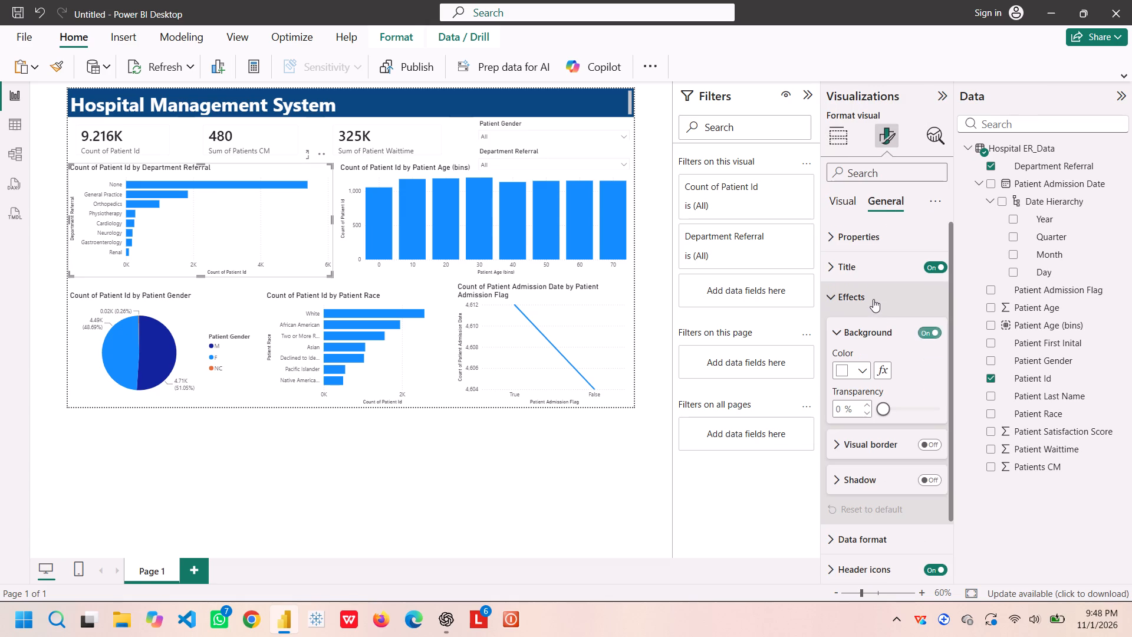
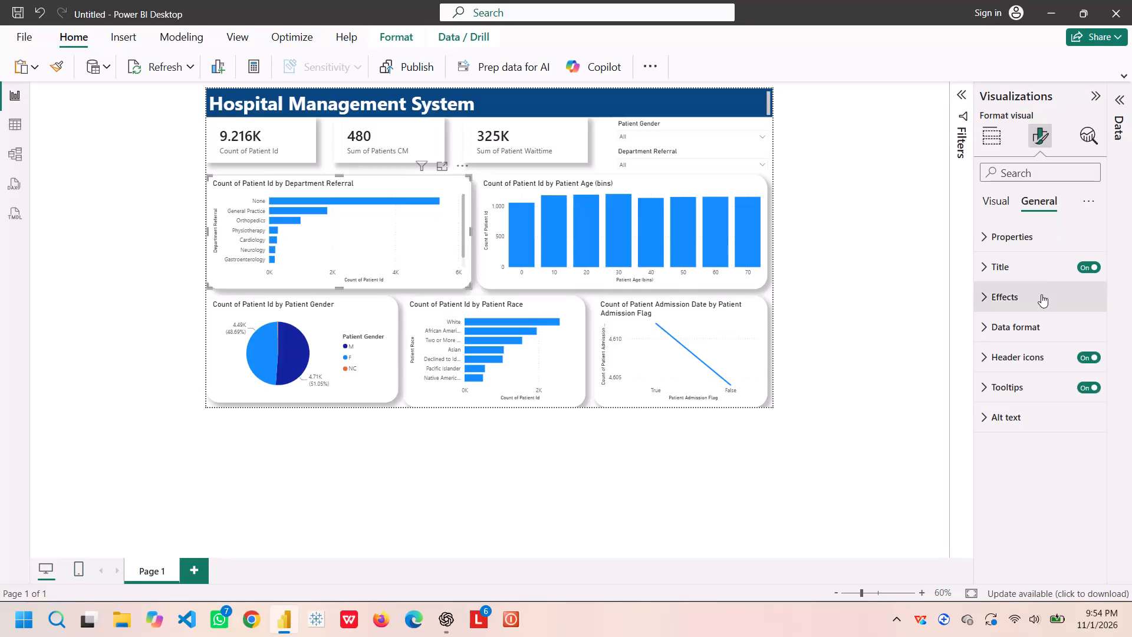
Set the title font size of the Count of Patient Id by Department Referral chart to 18.
left_click(1032, 265)
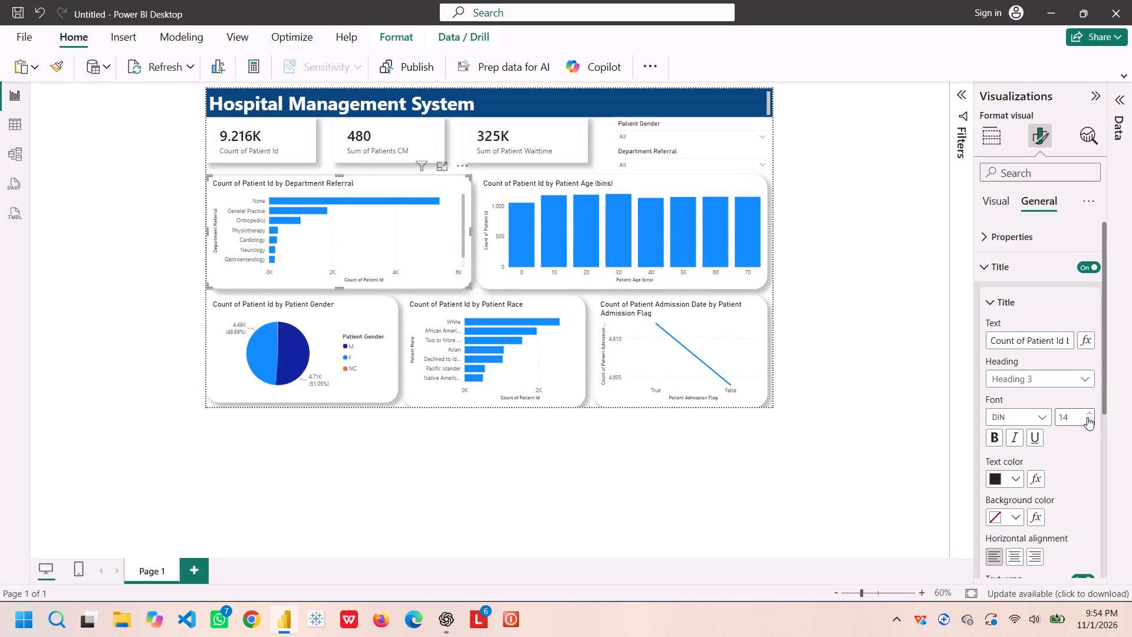
left_click_drag(1073, 415, 1055, 421)
key("1")
key("8")
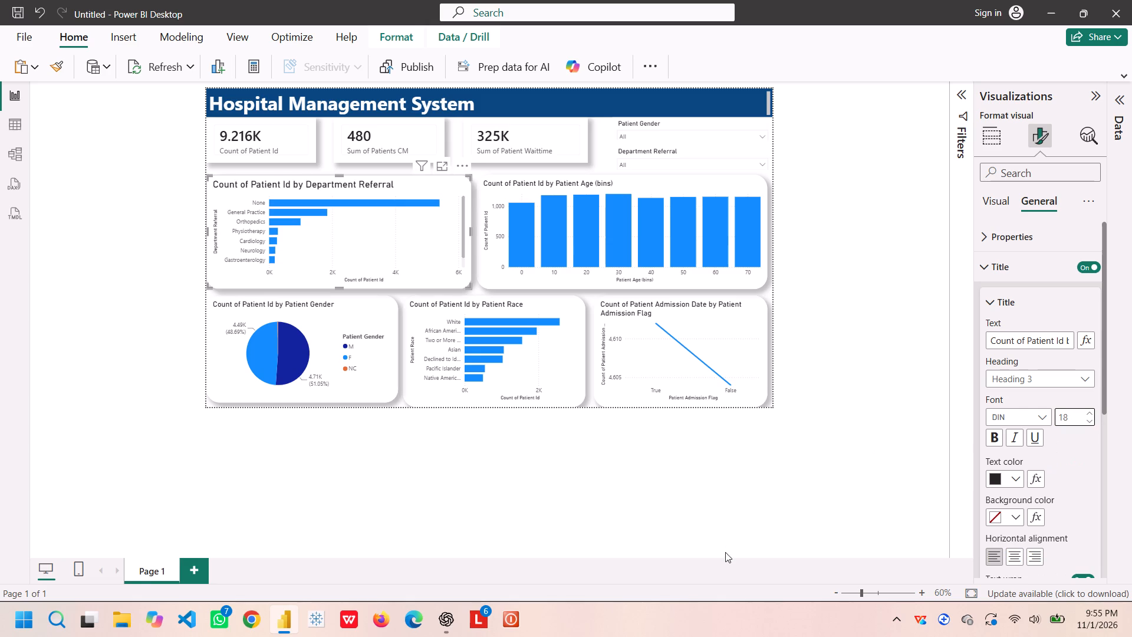
left_click(741, 541)
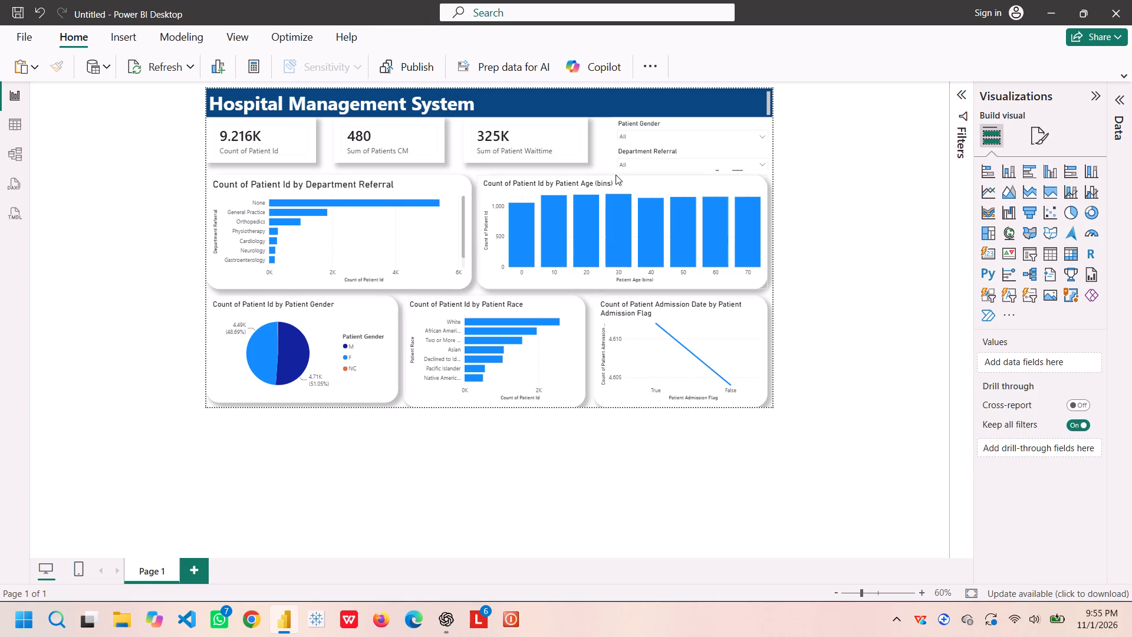
Set the title font size of the Count of Patient Id by Patient Age (bins) column chart to 18.
left_click(614, 182)
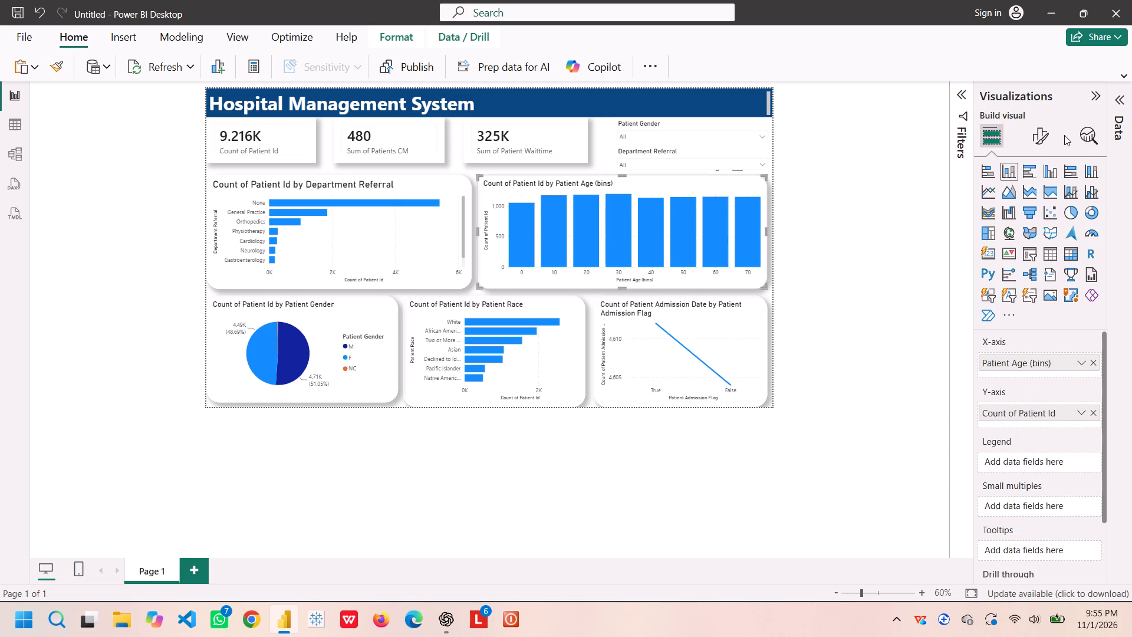
left_click(1036, 136)
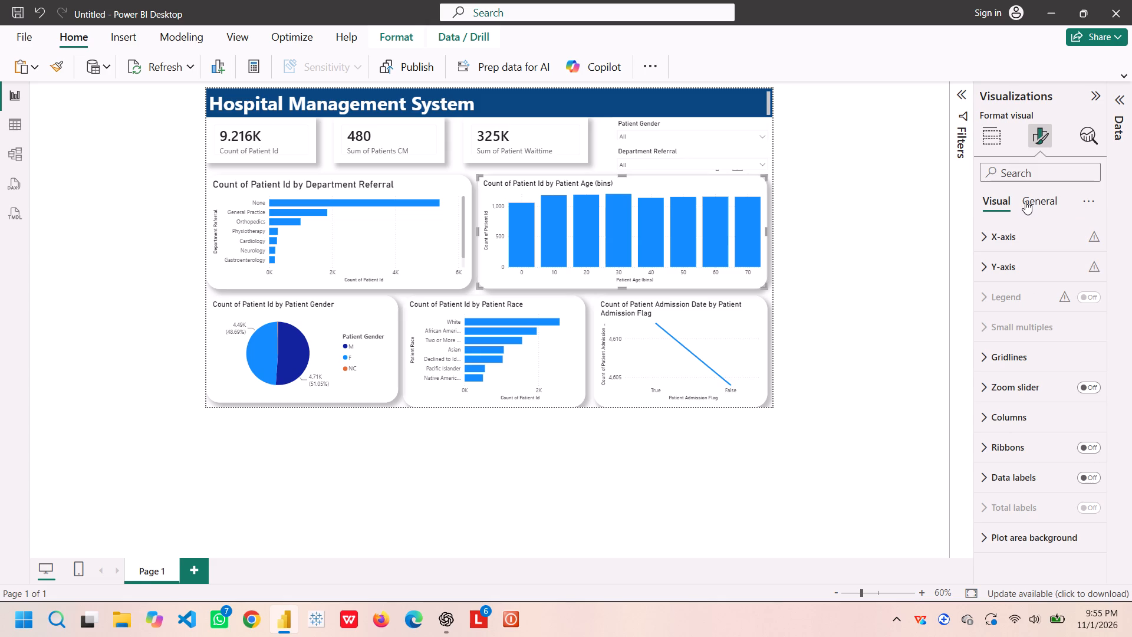
left_click(1027, 201)
left_click(1035, 262)
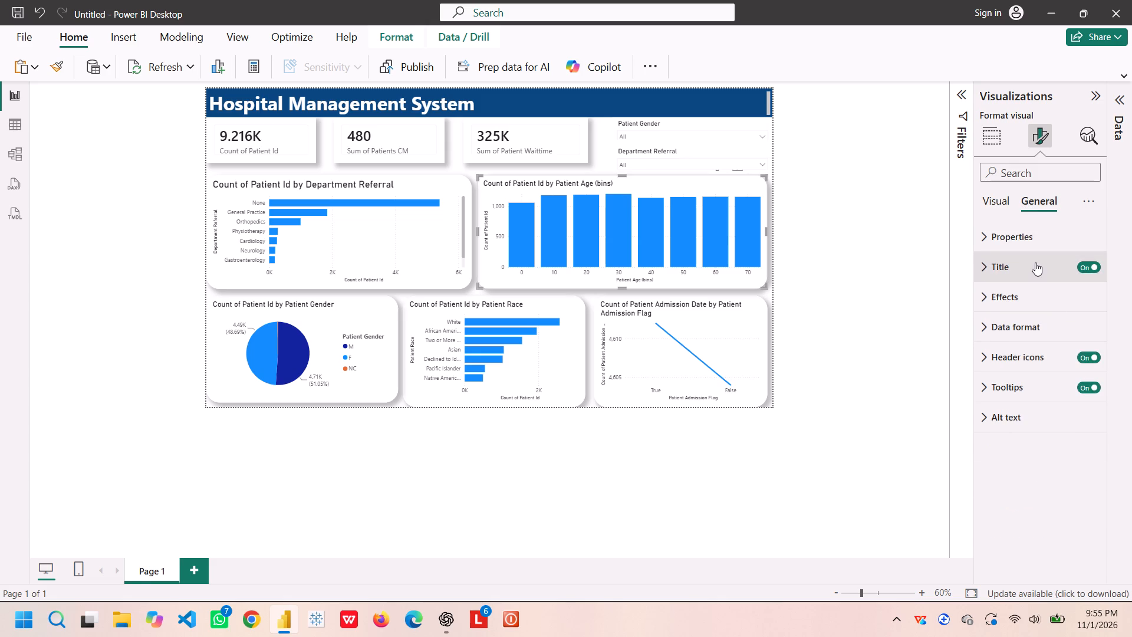
left_click(1068, 415)
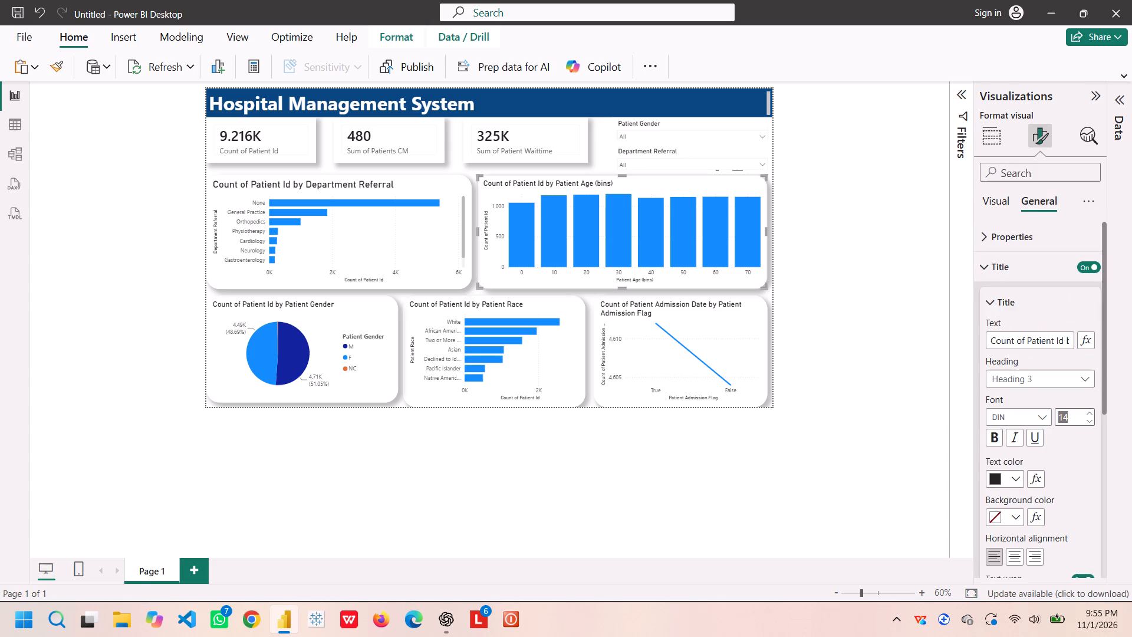
type("18")
Set the title font size of the Count of Patient Admission Date by Patient Admission Flag line chart to 18.
left_click(670, 381)
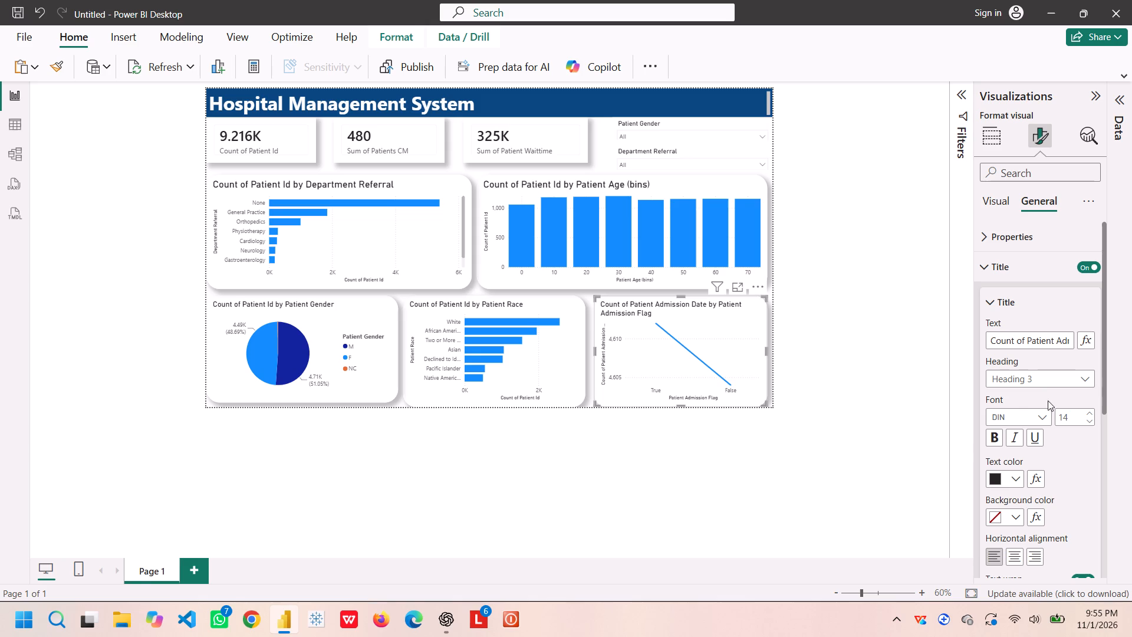
left_click(1074, 415)
key("0")
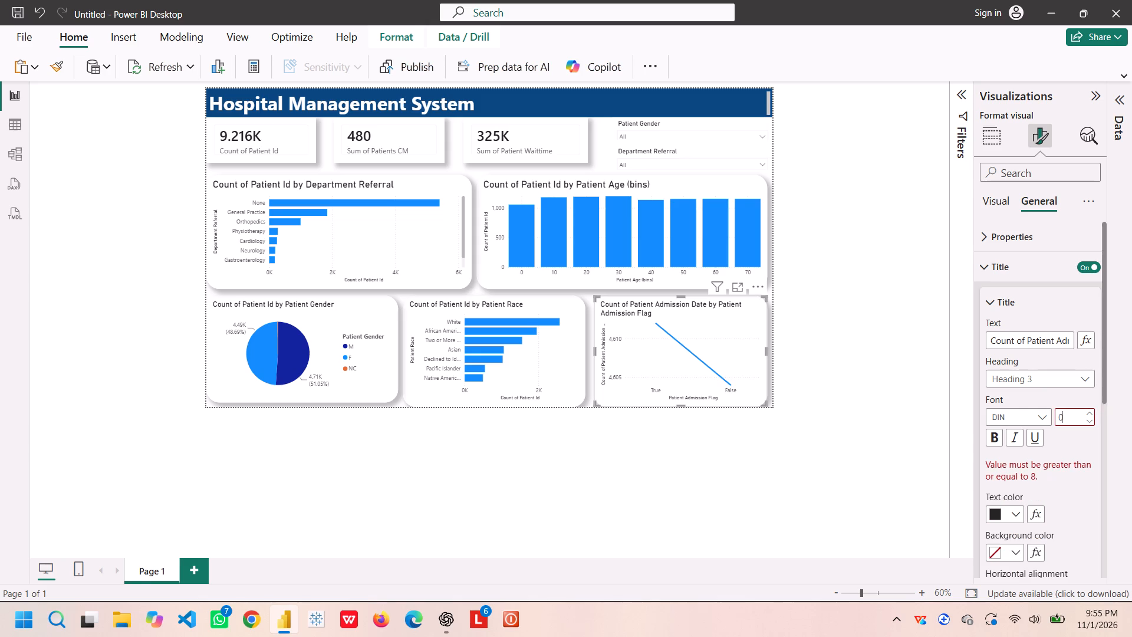
key("BackSpace")
type("18")
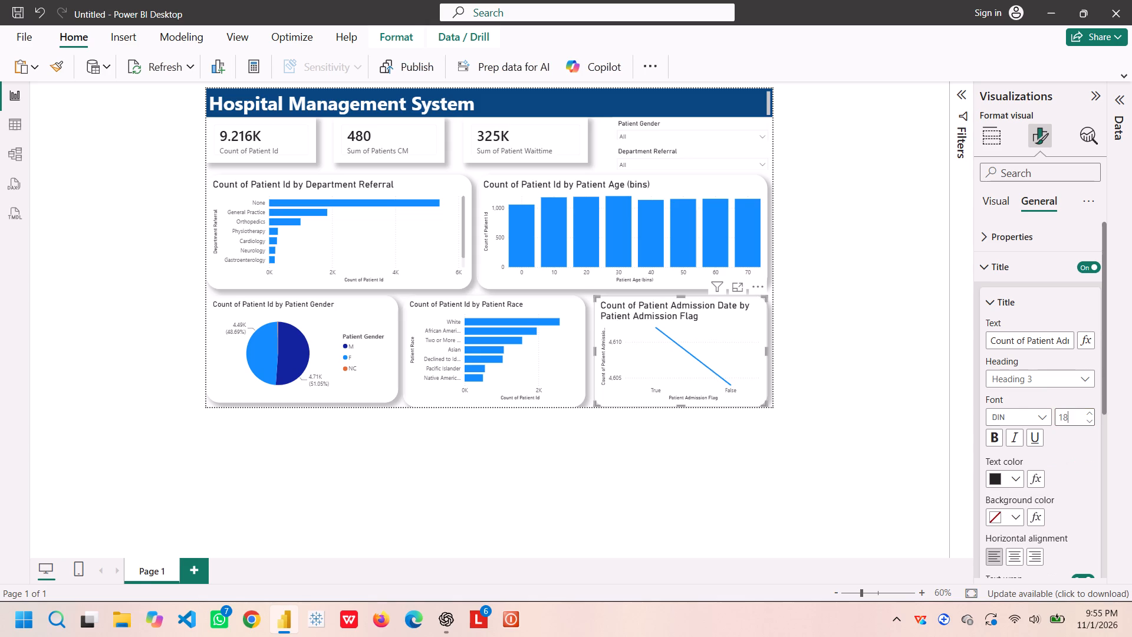
Set the title font size to 18 on the Patient Race bar chart and the Patient Gender pie chart.
left_click(541, 367)
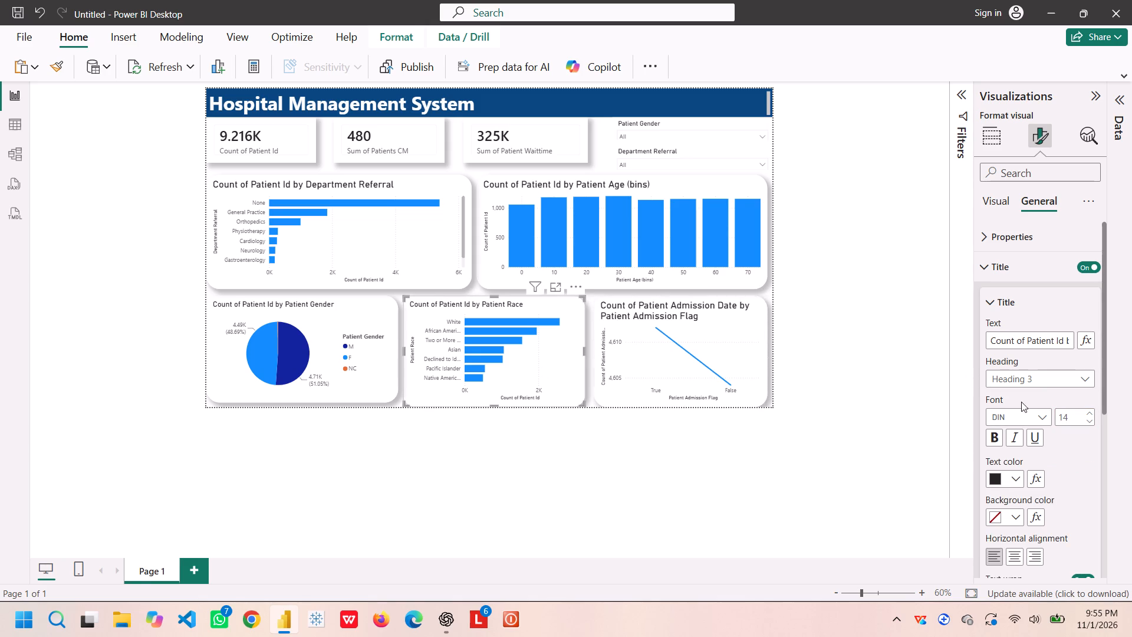
left_click(1076, 412)
type("18")
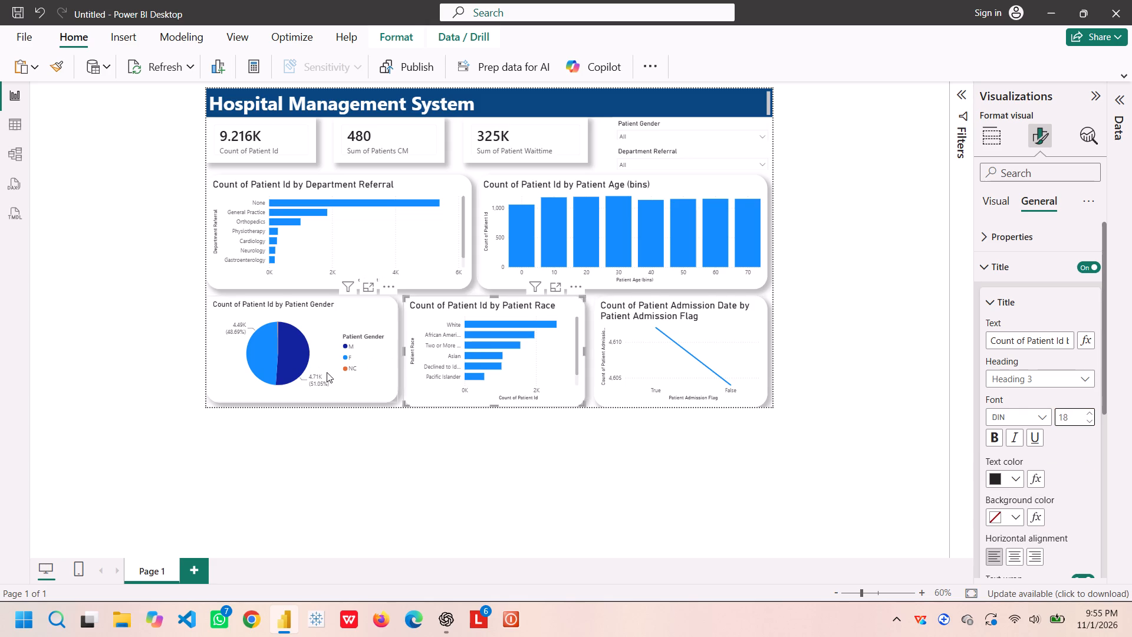
left_click(325, 366)
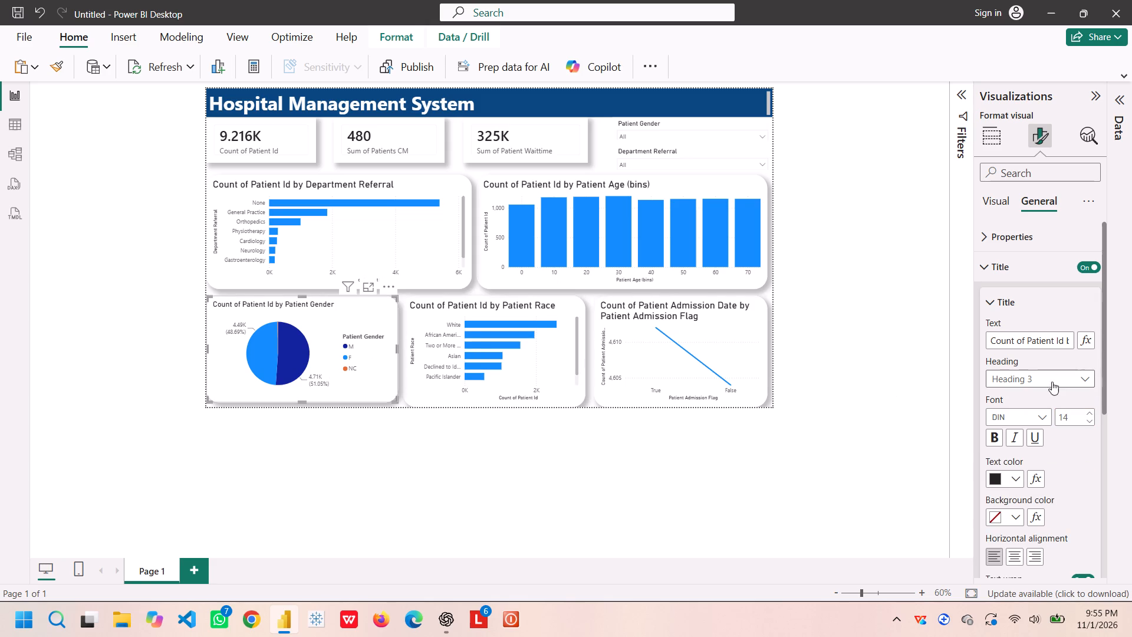
left_click(1068, 417)
type("18")
left_click(718, 452)
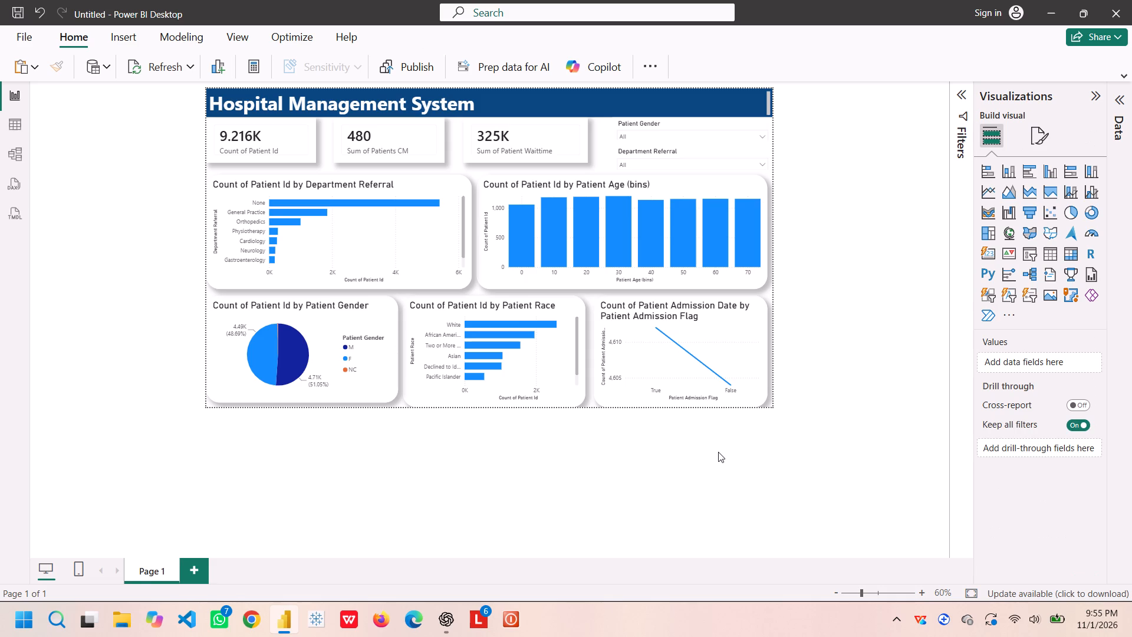
Check the option lists of the Patient Gender and Department Referral slicers without choosing any value.
left_click(763, 140)
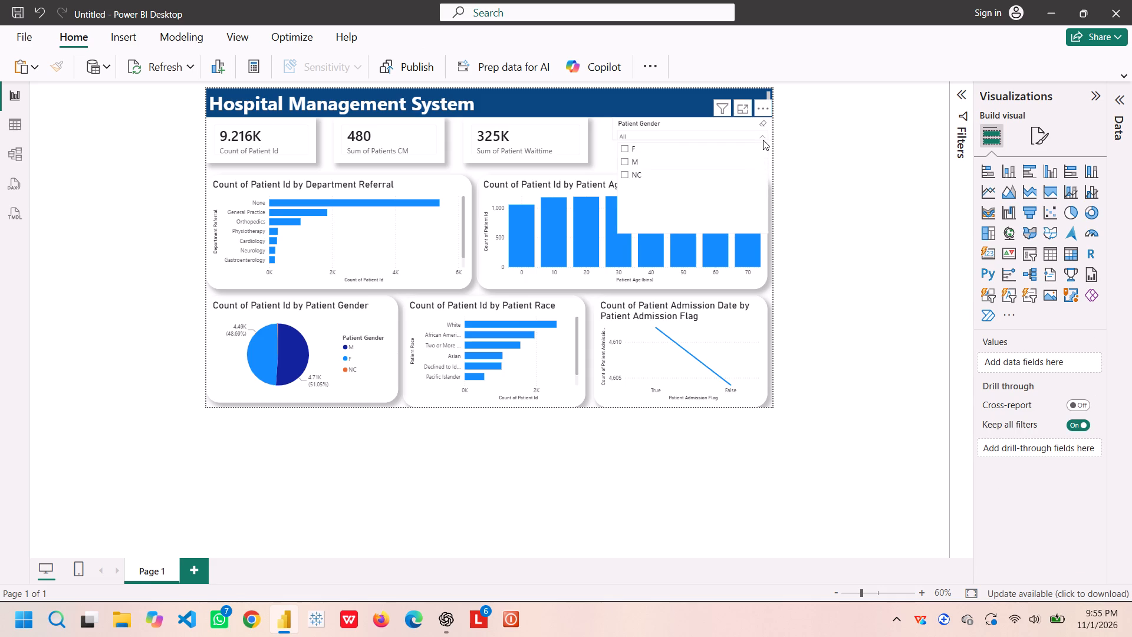
left_click(763, 140)
left_click(761, 158)
left_click(761, 158)
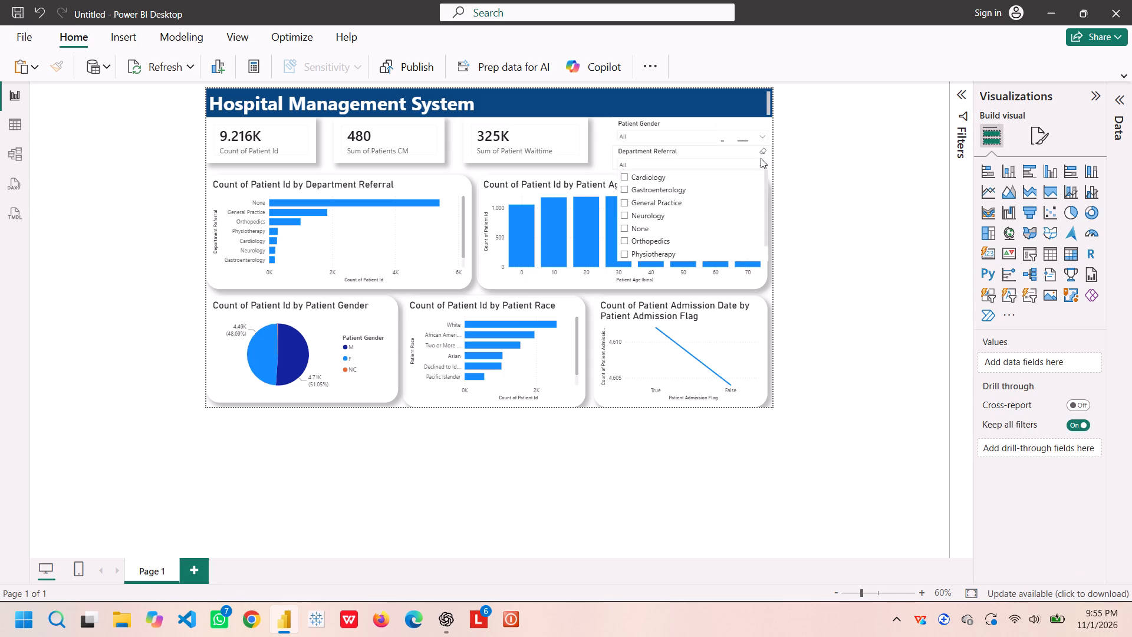
left_click(816, 176)
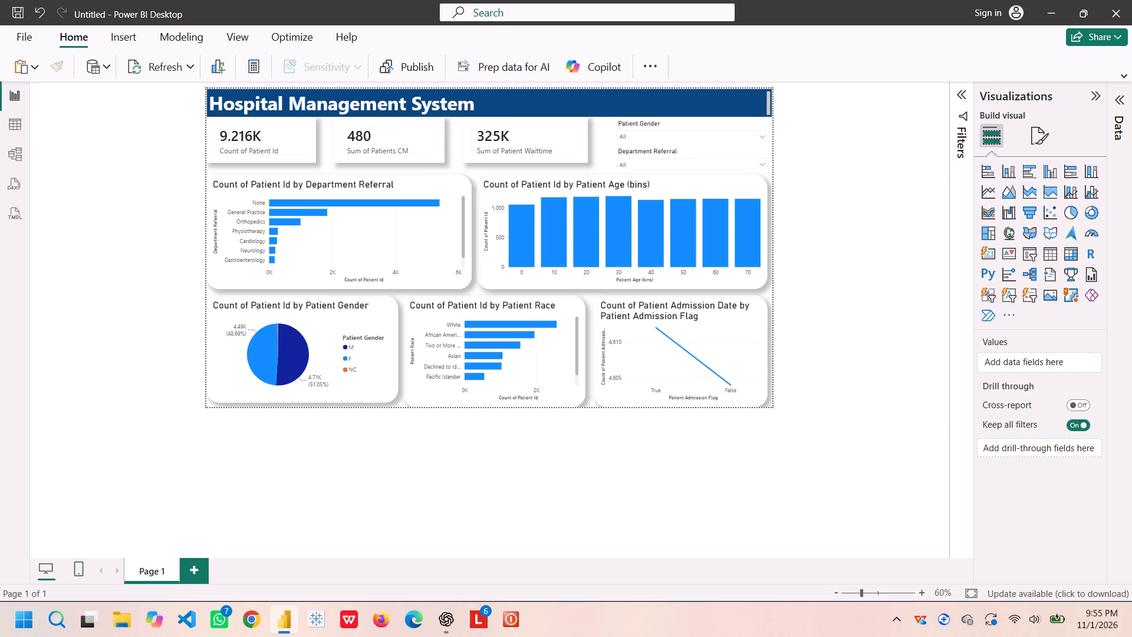
Center-align the Hospital Management System heading text in the banner.
left_click(441, 99)
key("ctrl+a")
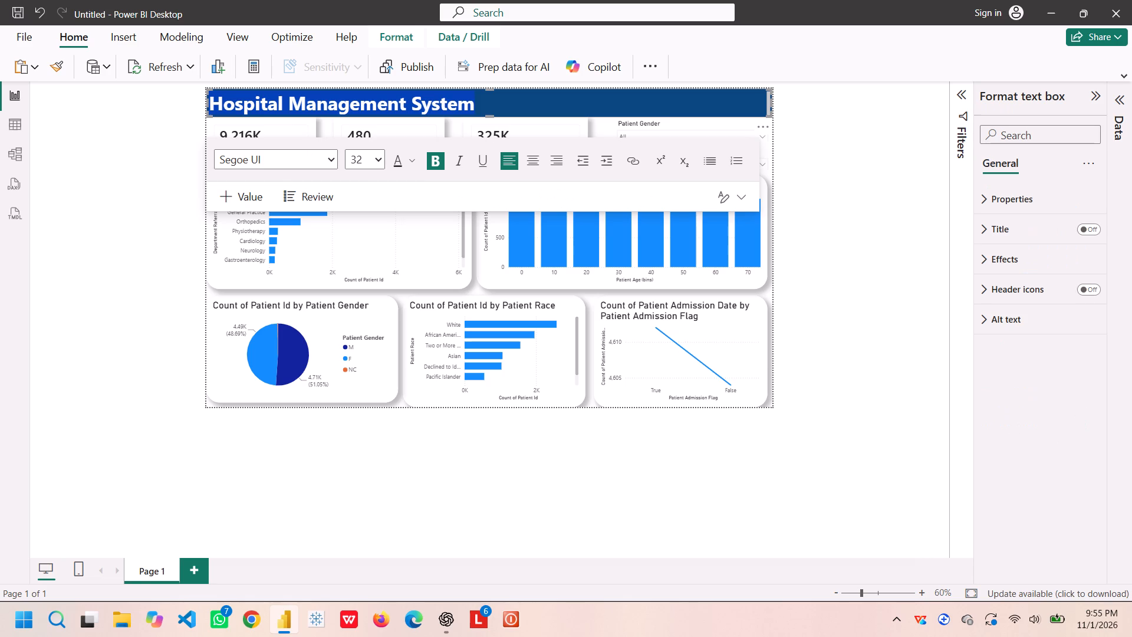
left_click(527, 156)
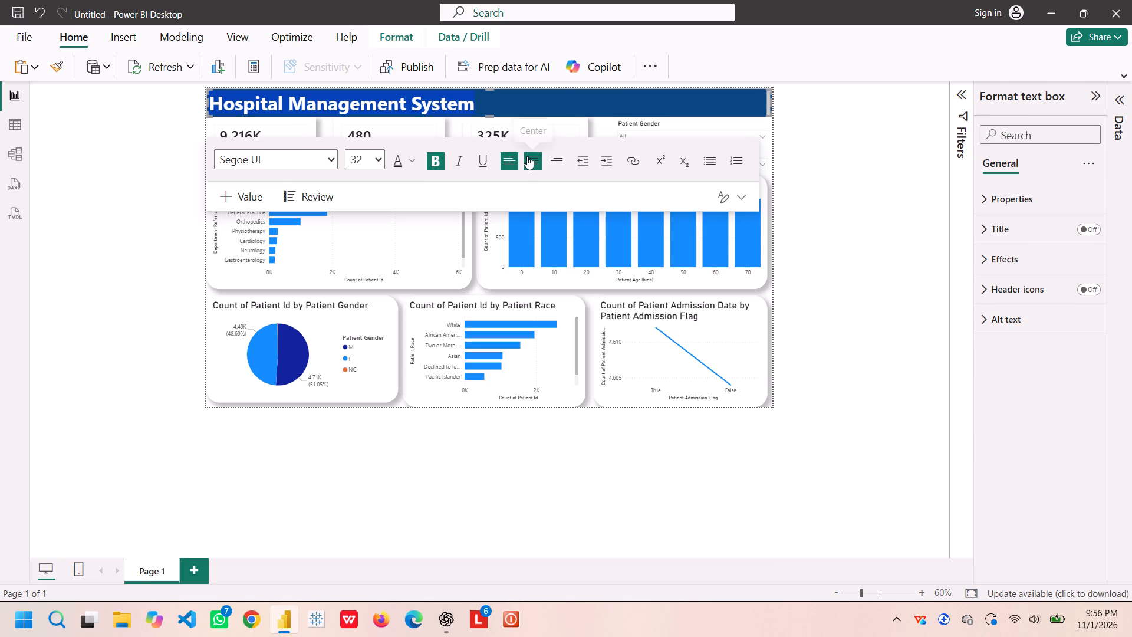
left_click(839, 189)
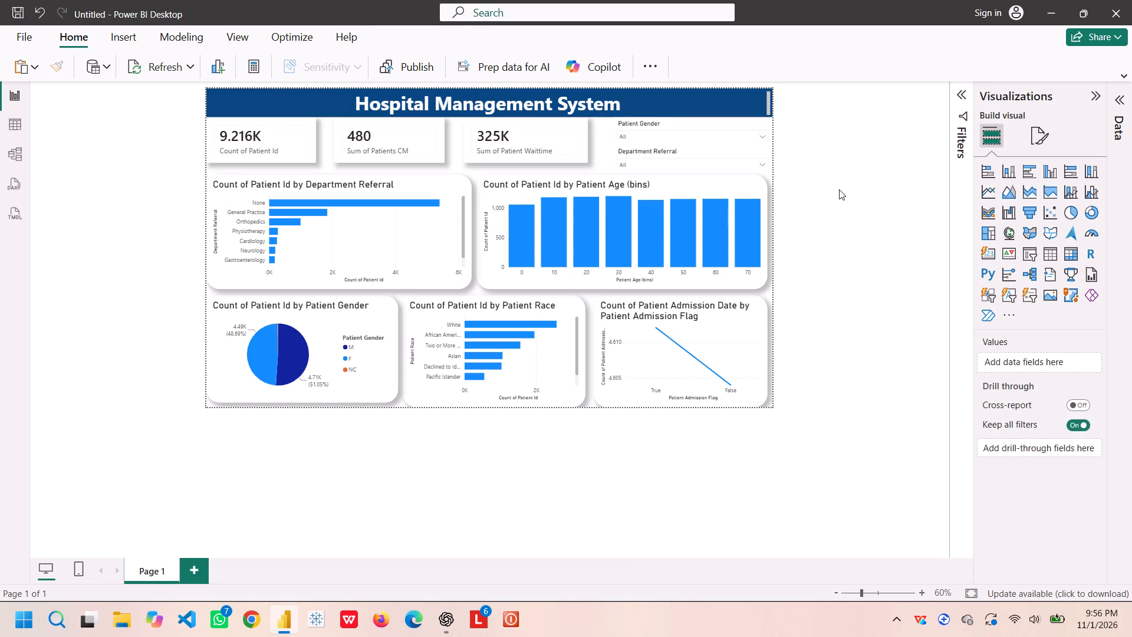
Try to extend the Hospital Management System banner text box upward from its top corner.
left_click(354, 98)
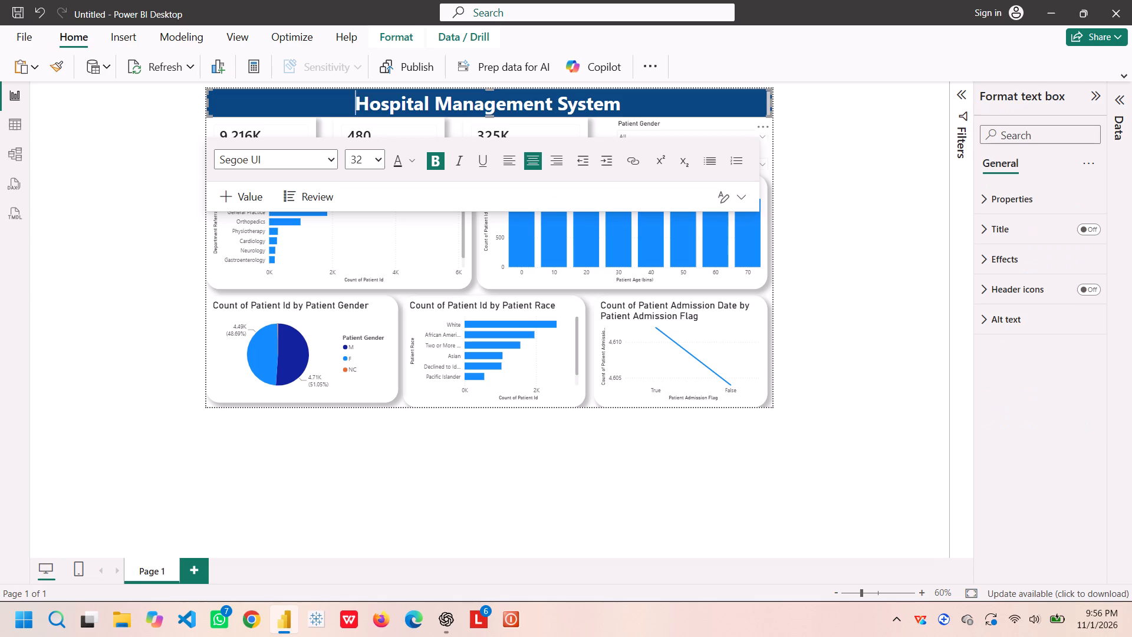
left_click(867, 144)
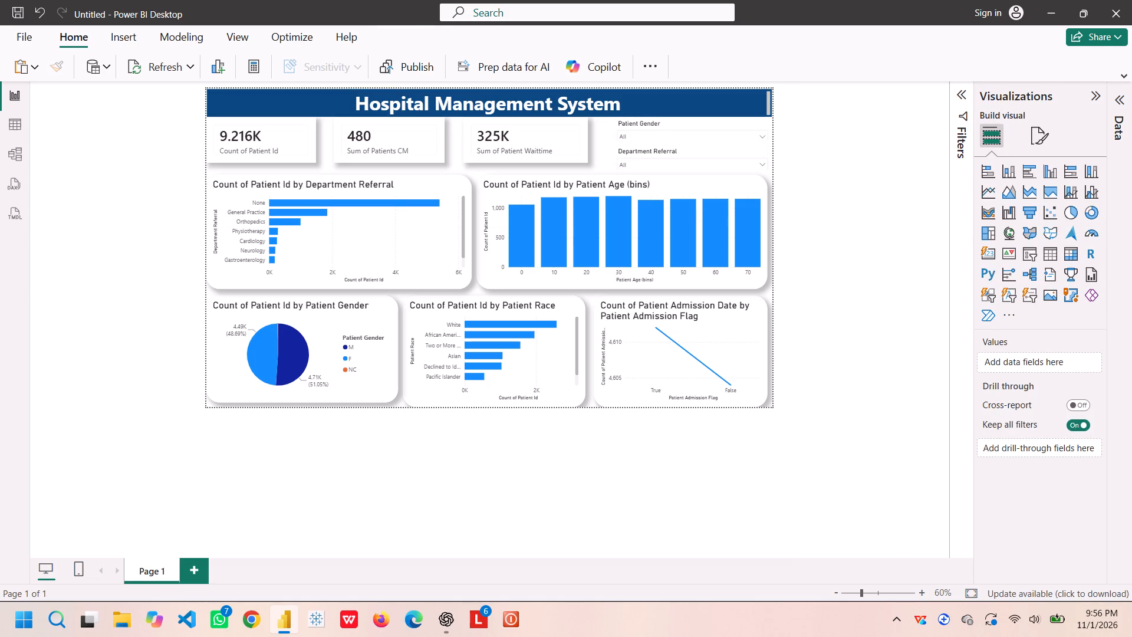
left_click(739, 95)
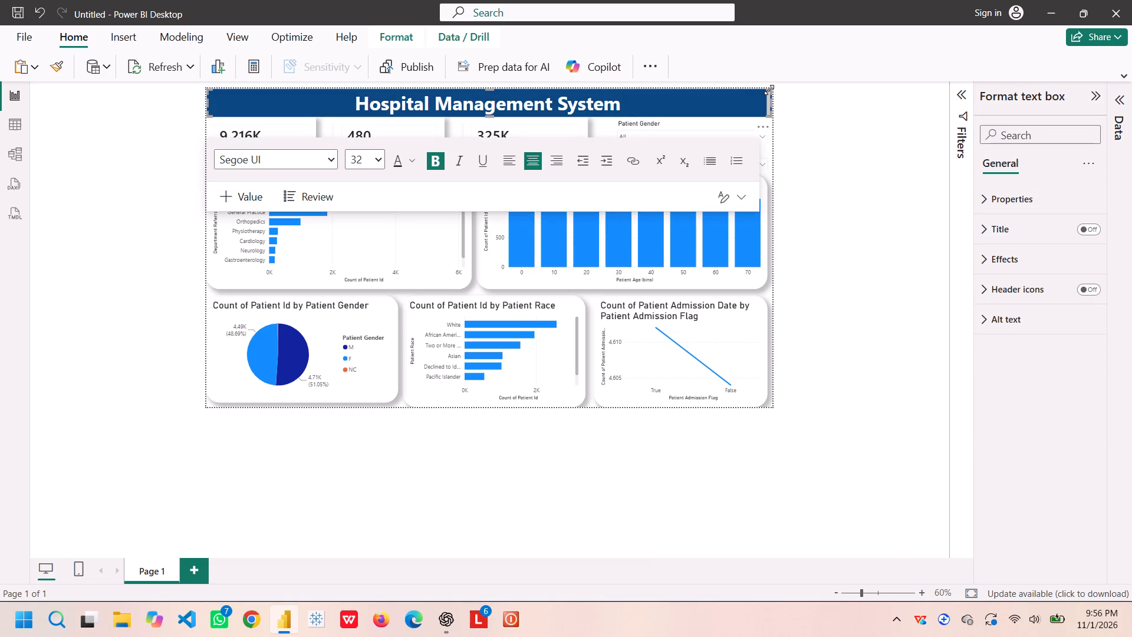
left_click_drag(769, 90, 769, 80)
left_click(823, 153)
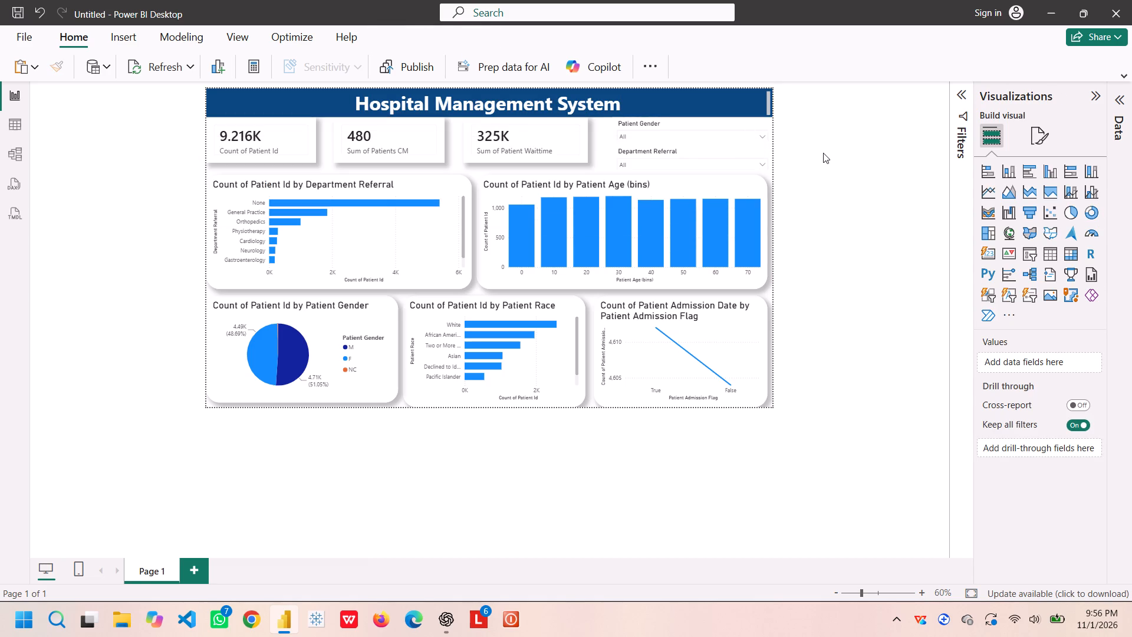
Turn on the visual border for the Sum of Patient Waittime card and set its rounded corners to 5 px.
left_click(583, 146)
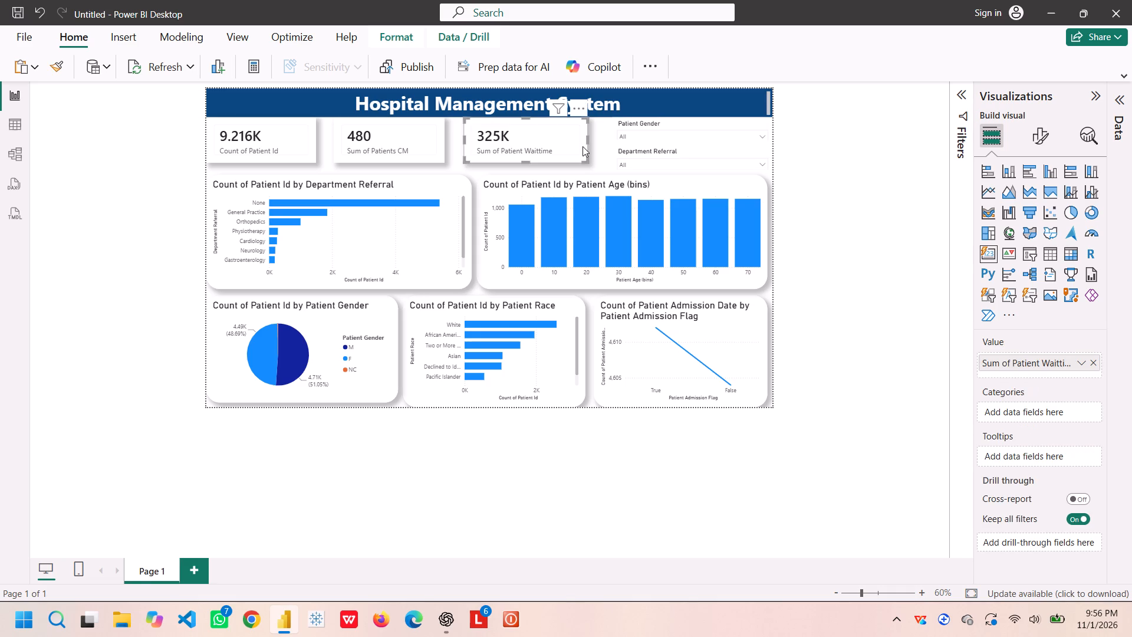
left_click(1040, 140)
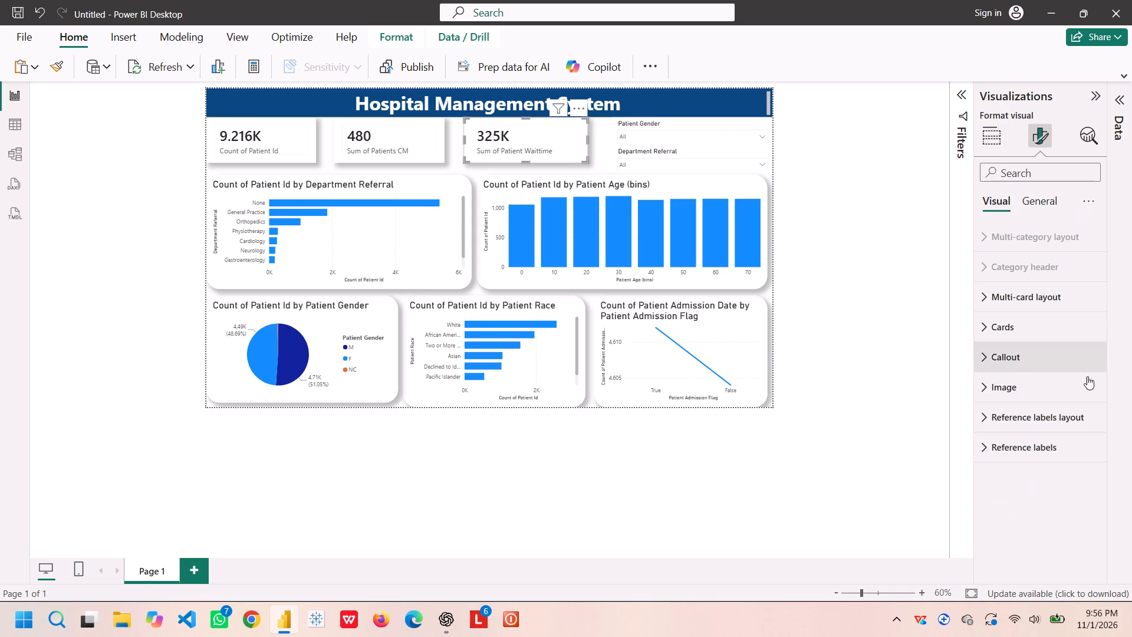
left_click(1043, 193)
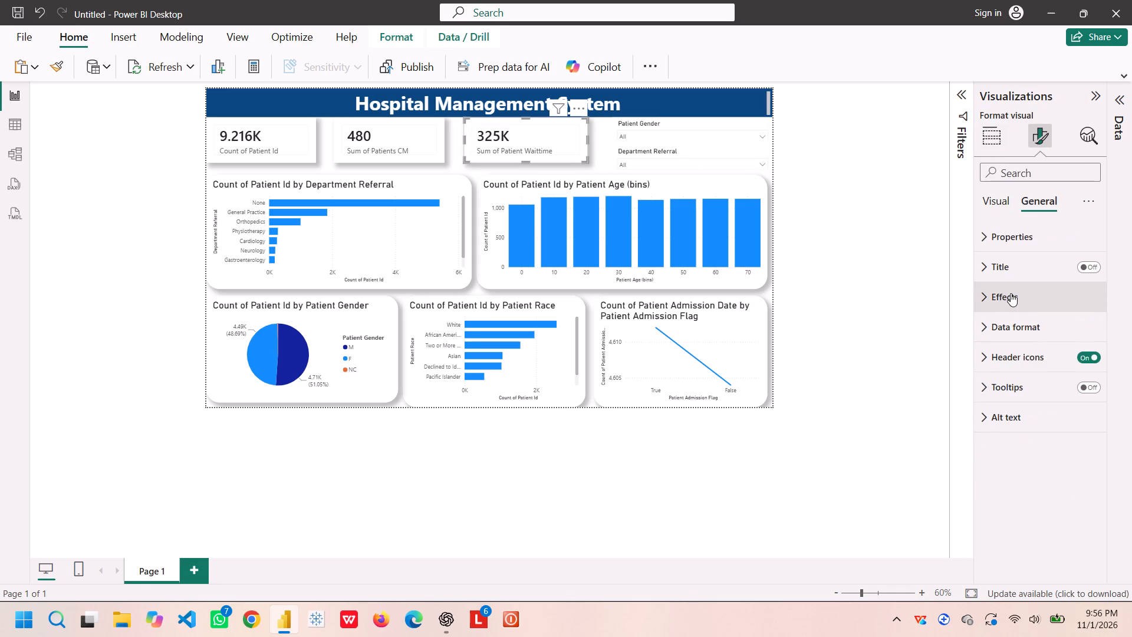
left_click(1011, 293)
left_click(1038, 445)
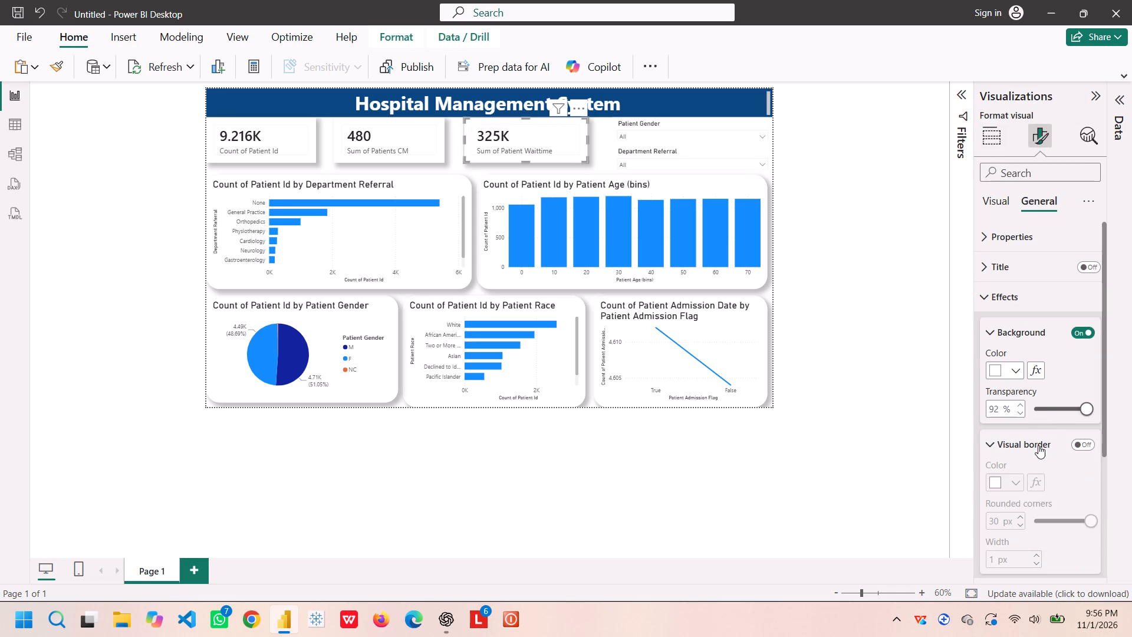
left_click(1081, 442)
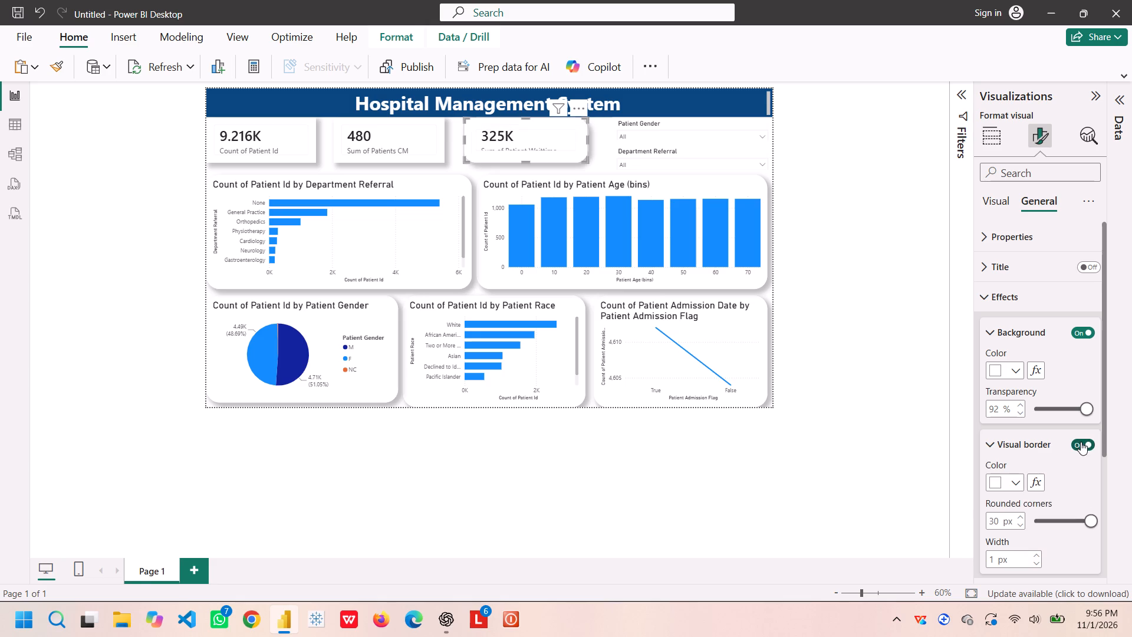
left_click(1045, 518)
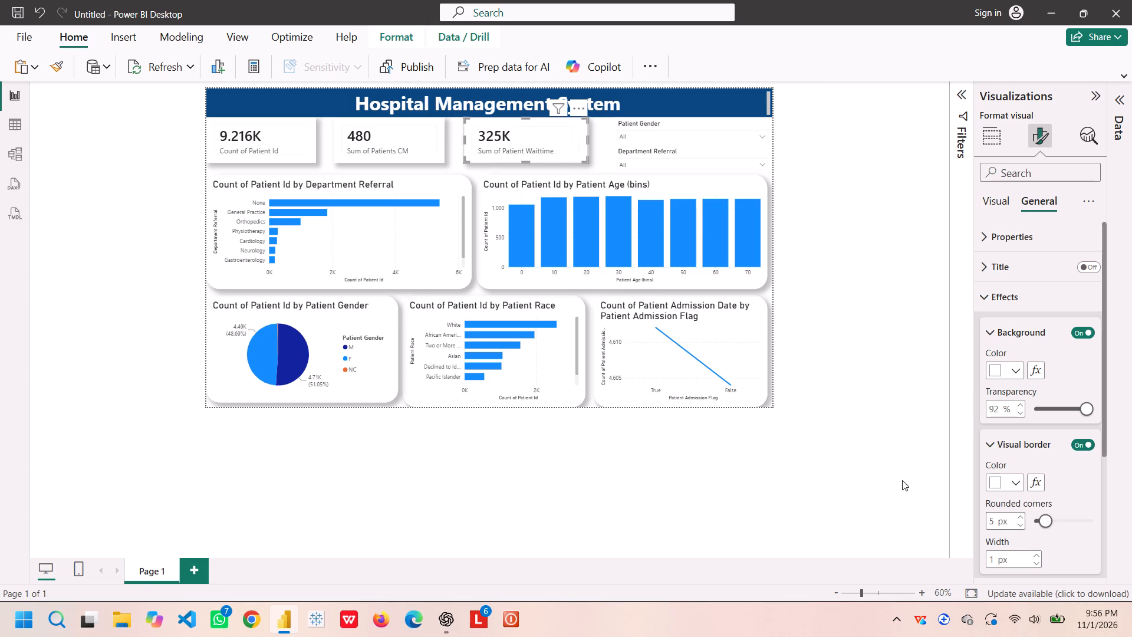
Copy the Sum of Patient Waittime card's formatting onto the Sum of Patients CM and Count of Patient Id cards with Format Painter.
left_click(426, 141)
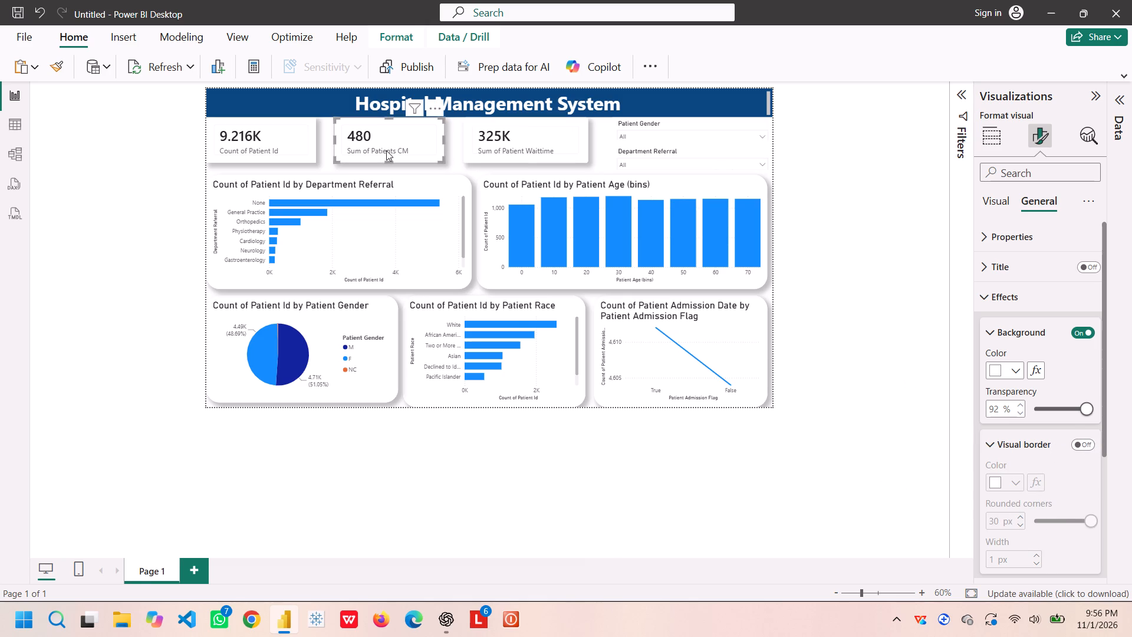
left_click(518, 150)
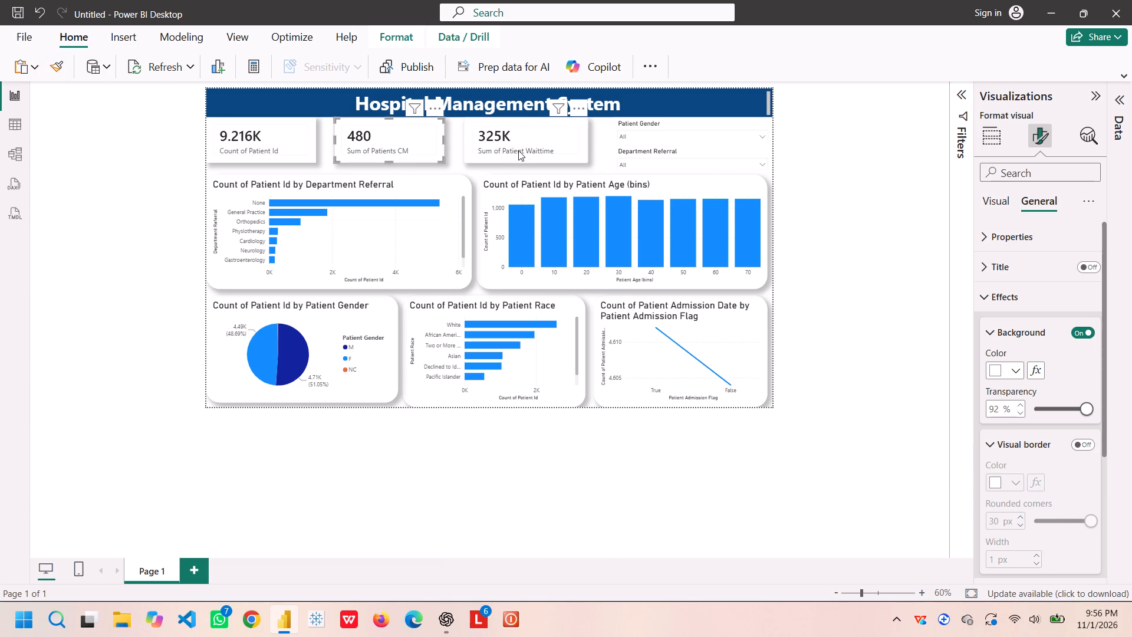
left_click(62, 60)
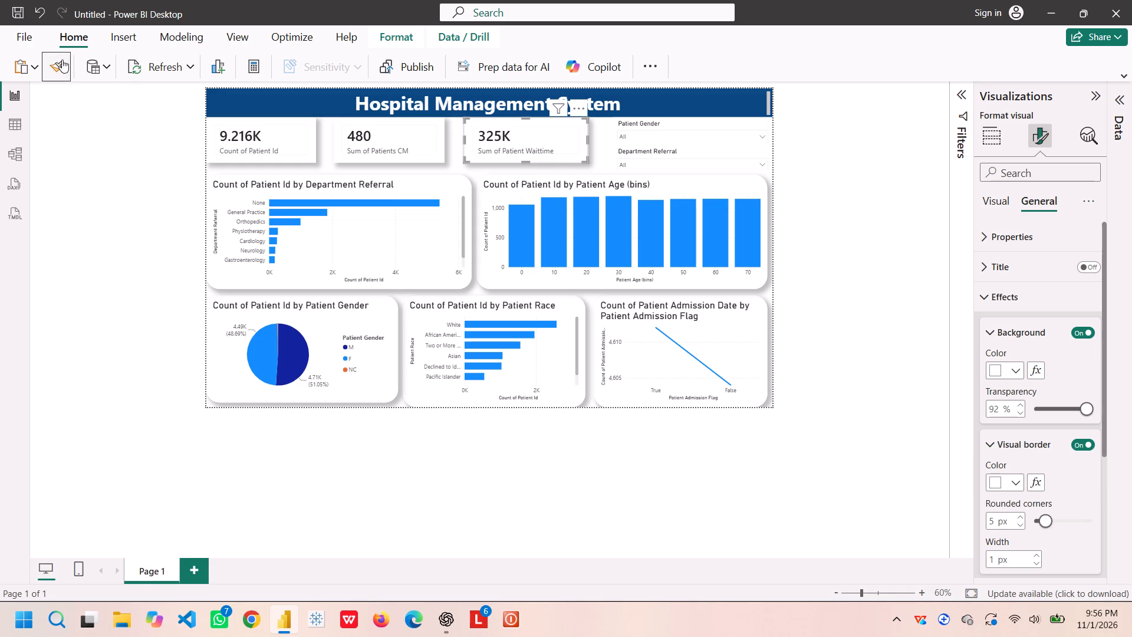
left_click(544, 141)
left_click(70, 71)
left_click(401, 132)
left_click(62, 60)
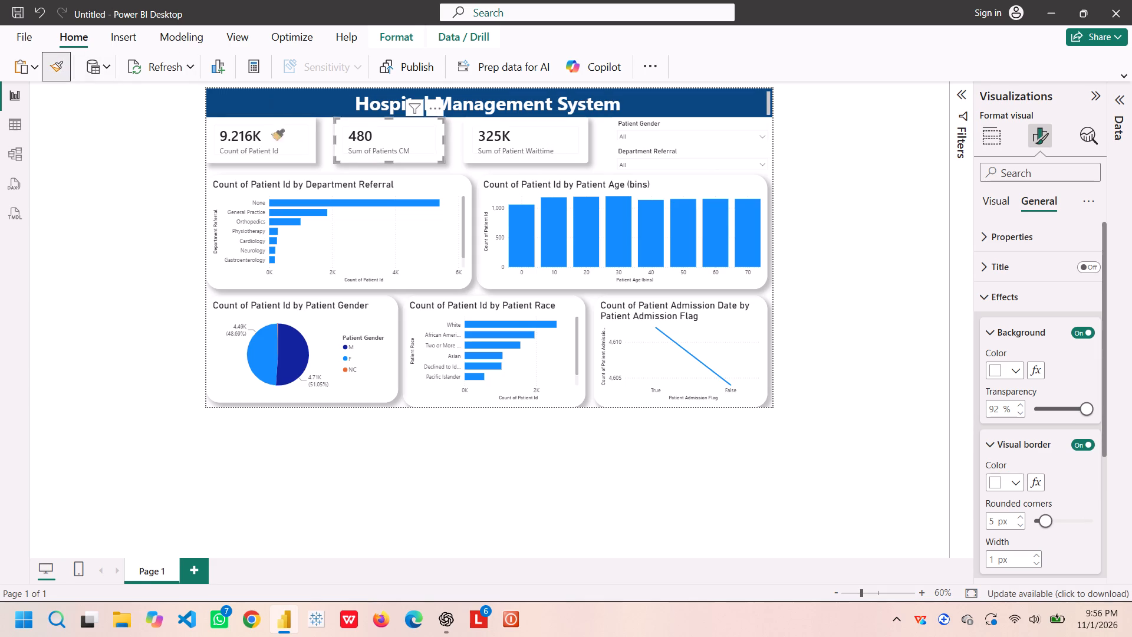
left_click(298, 126)
left_click(141, 289)
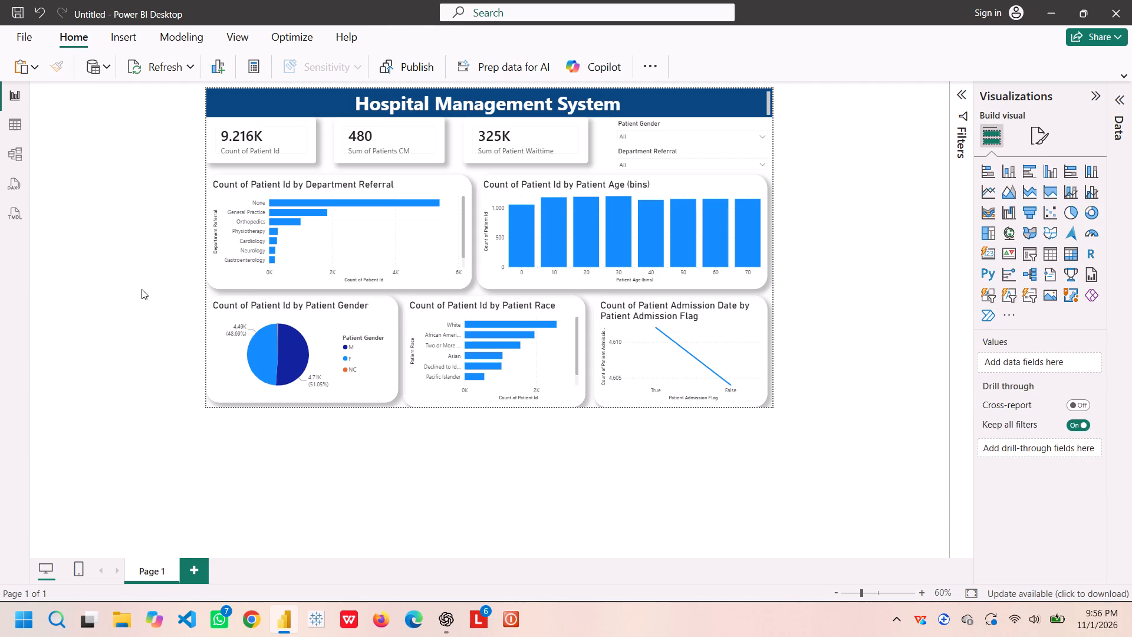
Review the Count of Patient Id card's general format settings, from size, position and padding through effects, data format, header icons, tooltips and alt text.
left_click(281, 139)
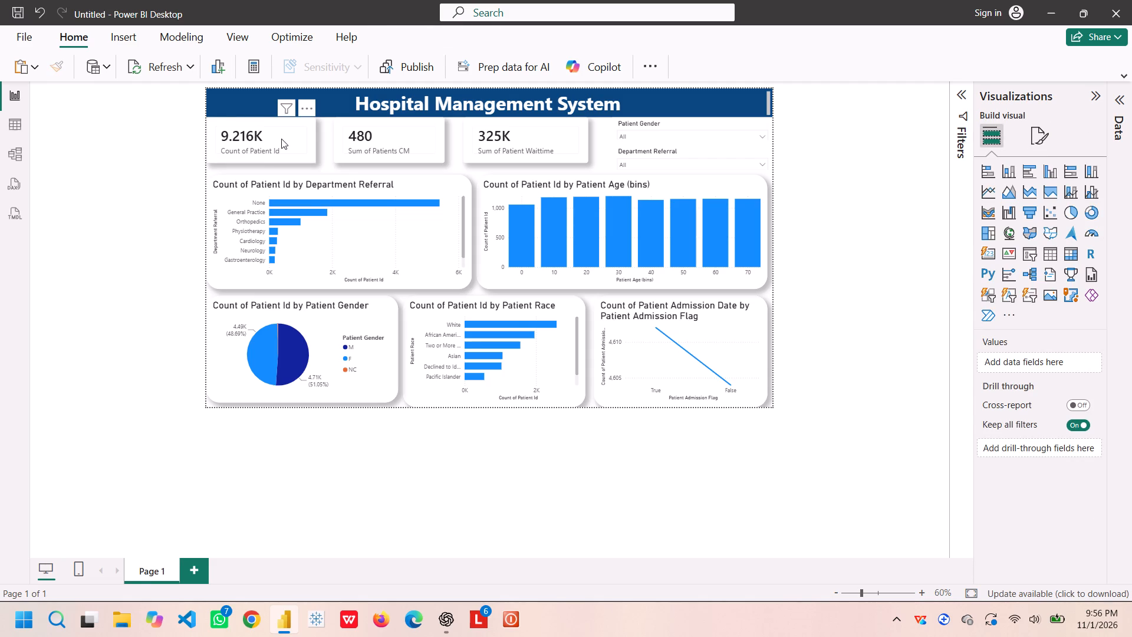
left_click(1044, 142)
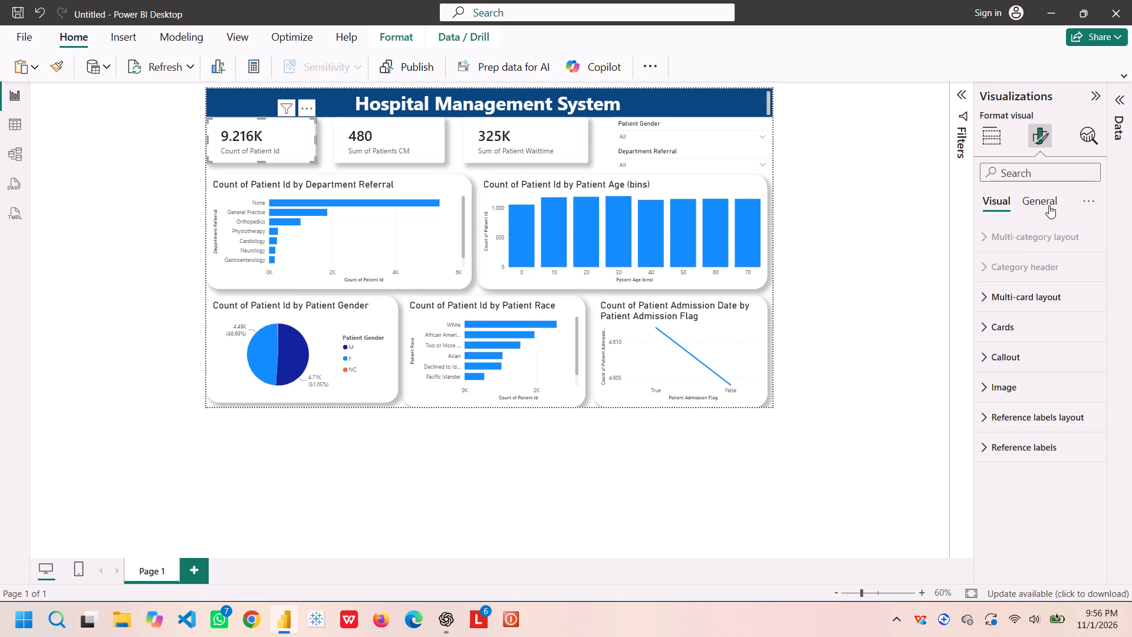
left_click(1047, 203)
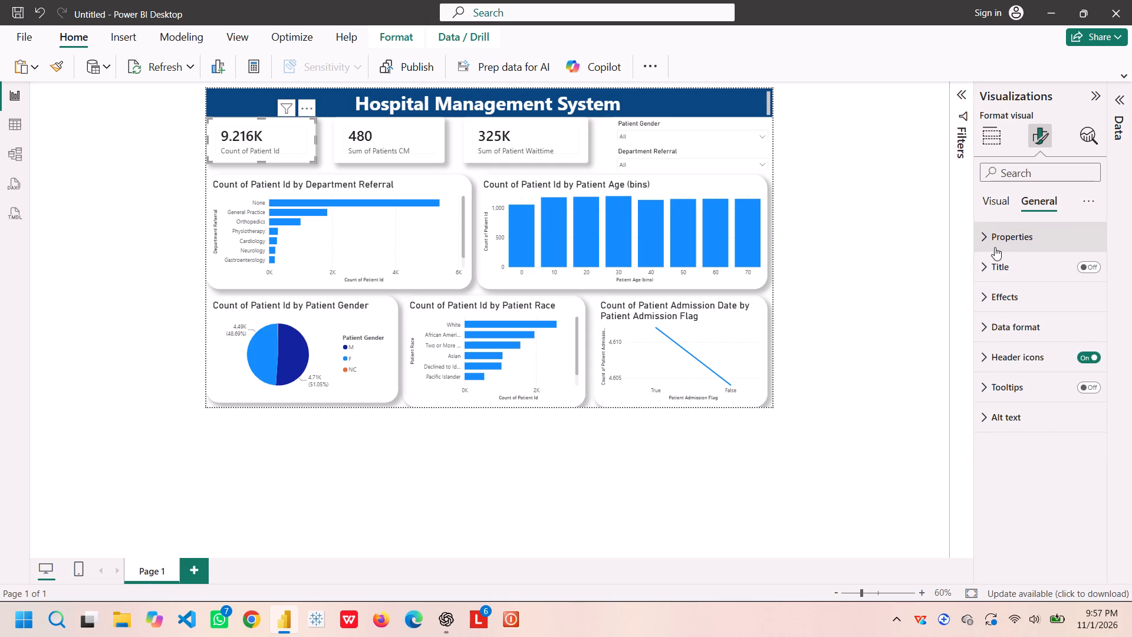
left_click(995, 248)
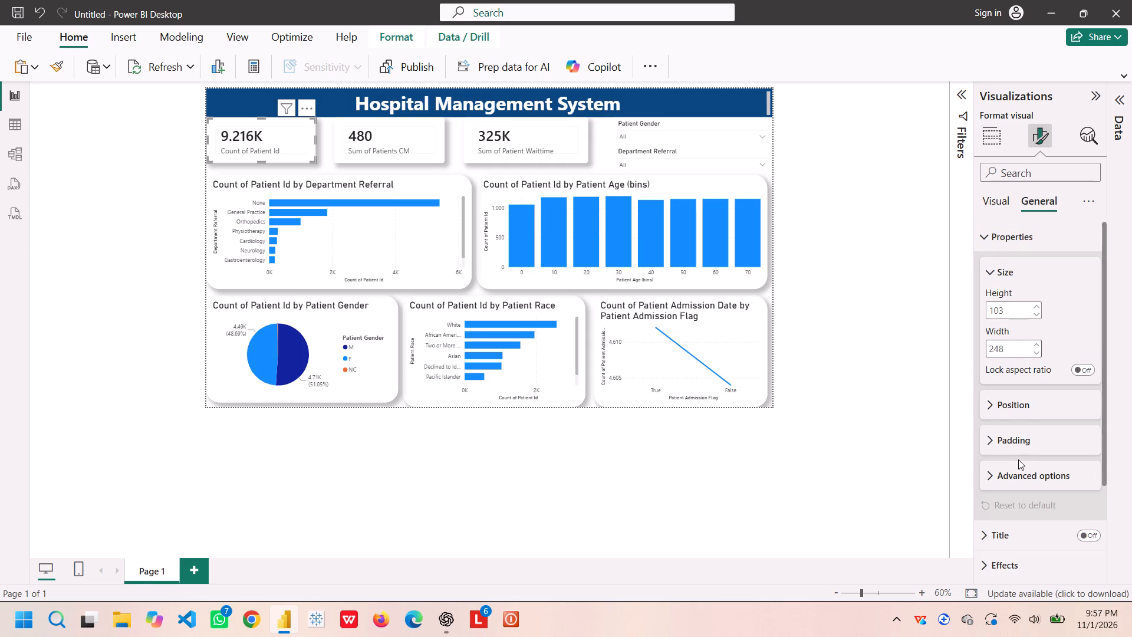
left_click(1009, 412)
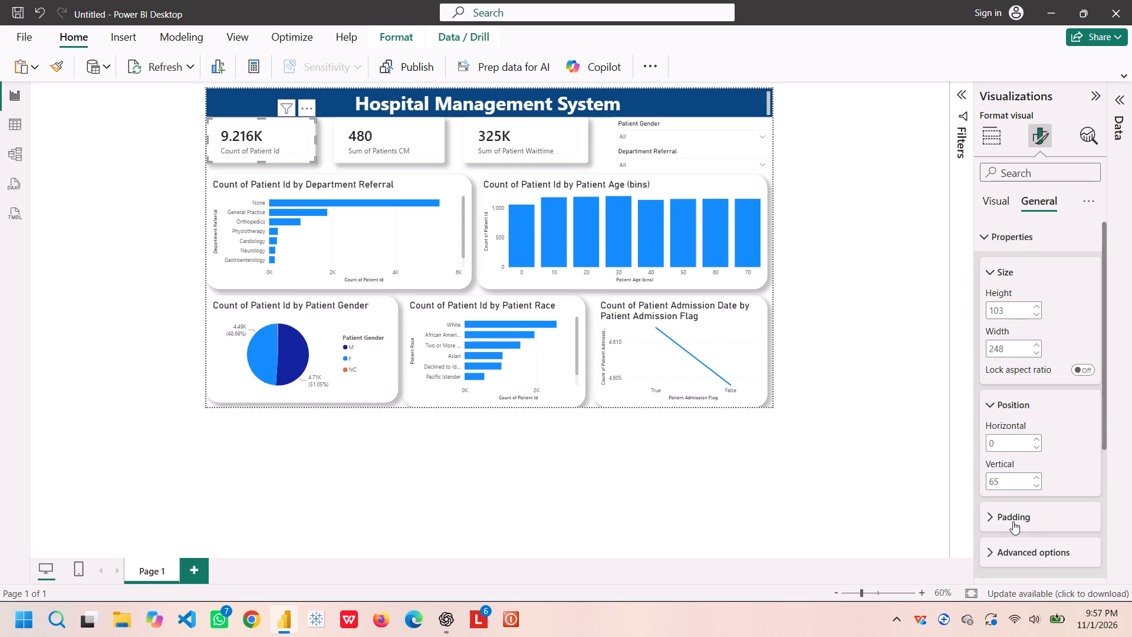
left_click(1012, 521)
scroll(1012, 521, "down", 3)
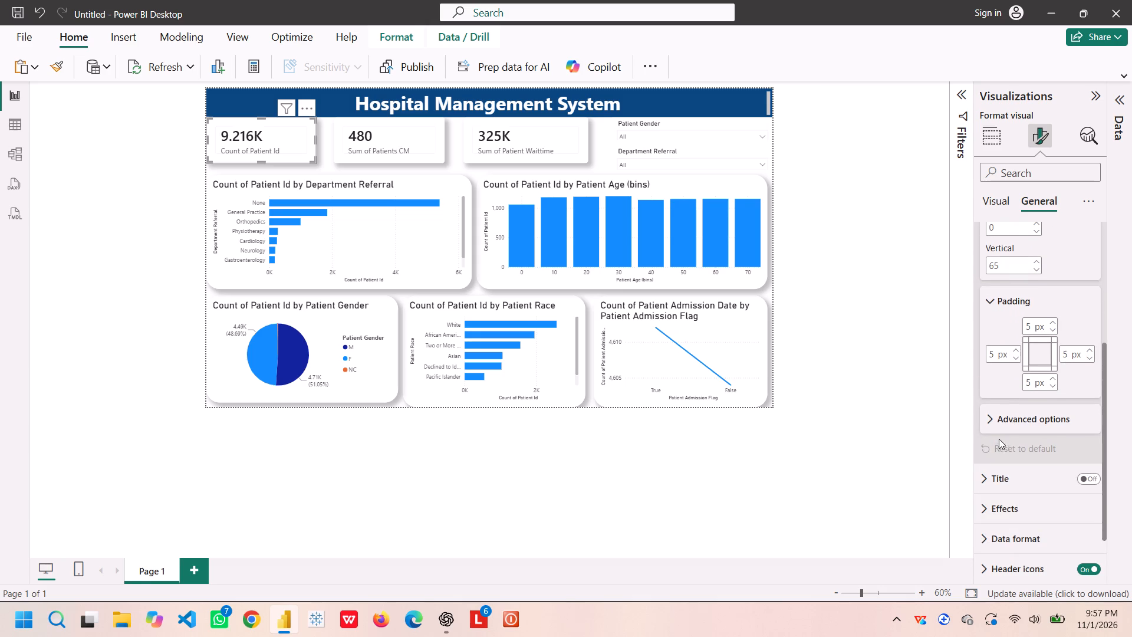
left_click(999, 422)
right_click(999, 422)
scroll(999, 422, "down", 2)
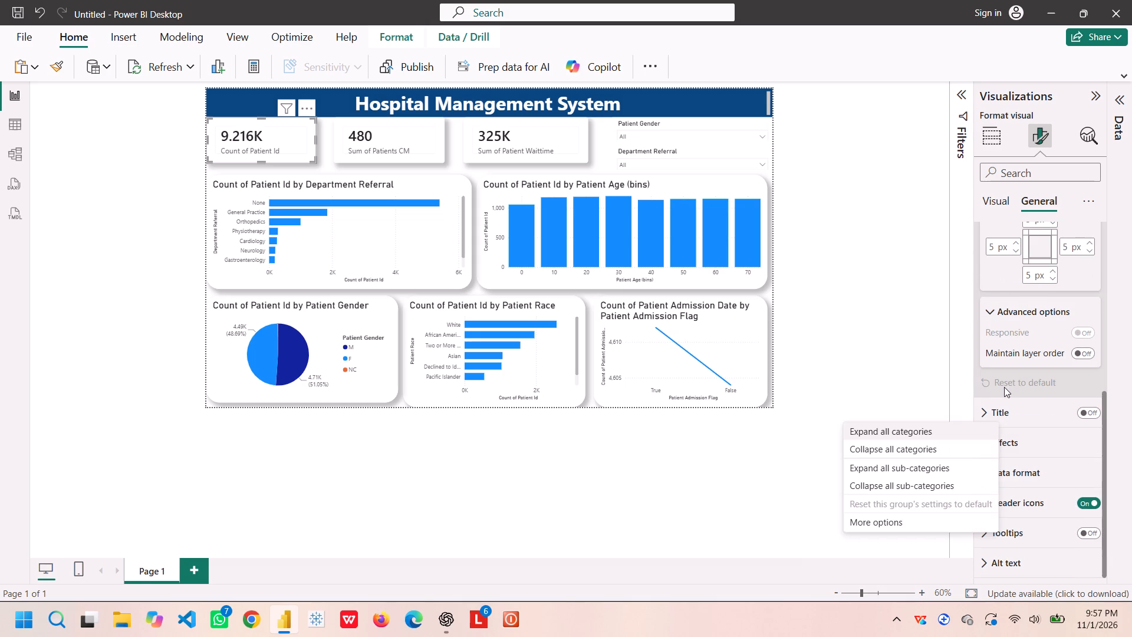
left_click(1000, 418)
scroll(1000, 418, "down", 3)
left_click_drag(1000, 418, 1002, 441)
left_click(1002, 441)
scroll(1002, 441, "down", 4)
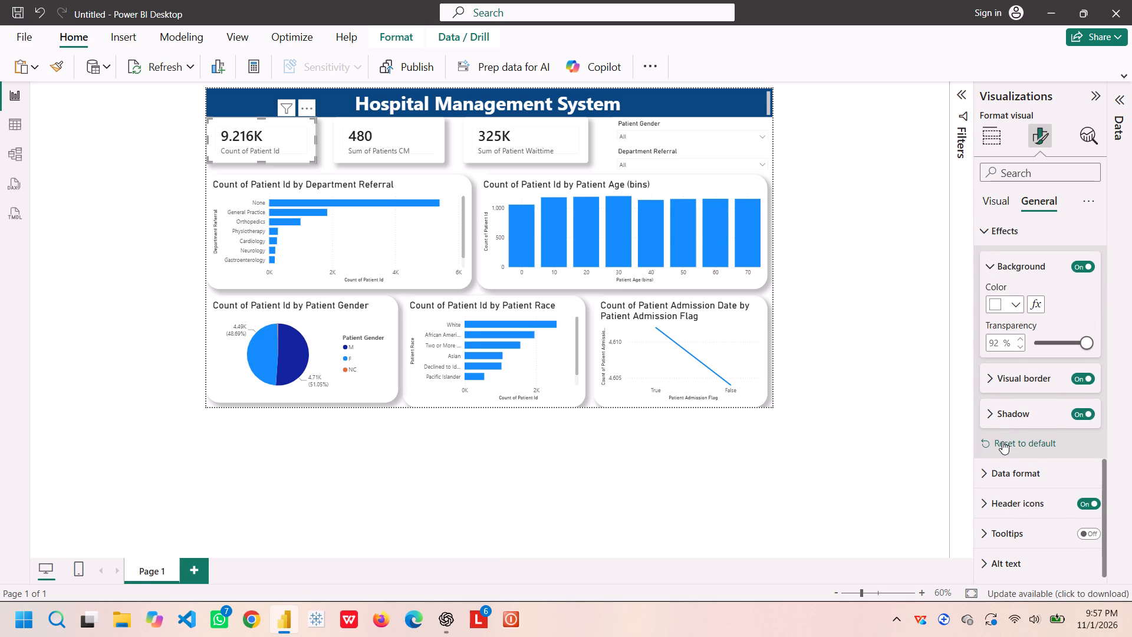
left_click(1003, 459)
scroll(1003, 459, "down", 3)
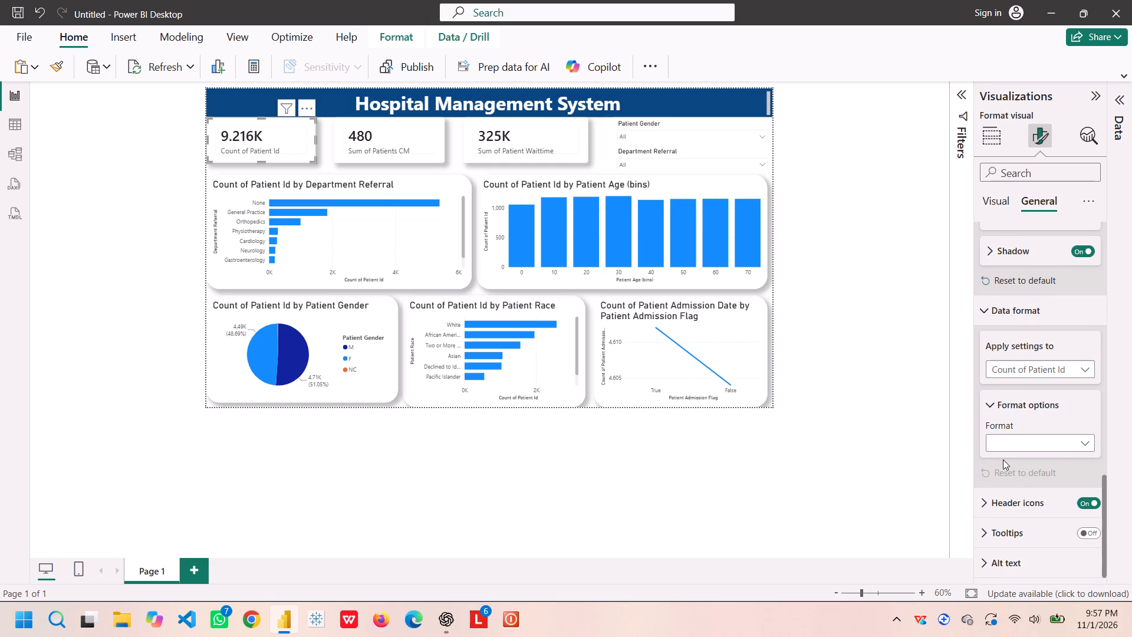
left_click(1005, 515)
scroll(1005, 515, "down", 3)
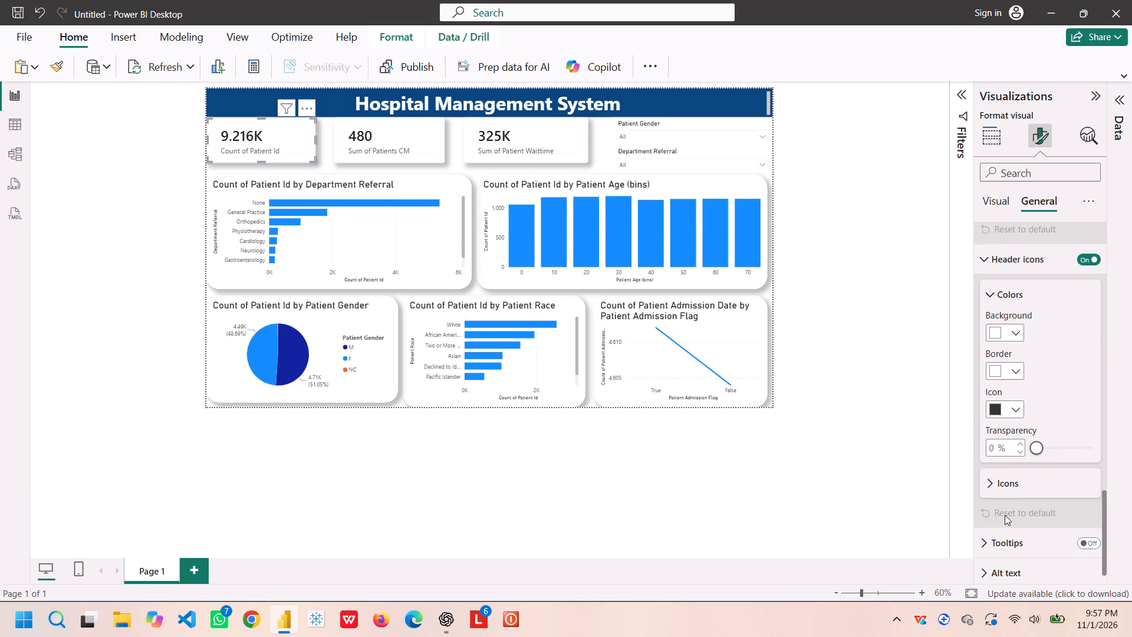
left_click(1001, 541)
scroll(1001, 541, "down", 3)
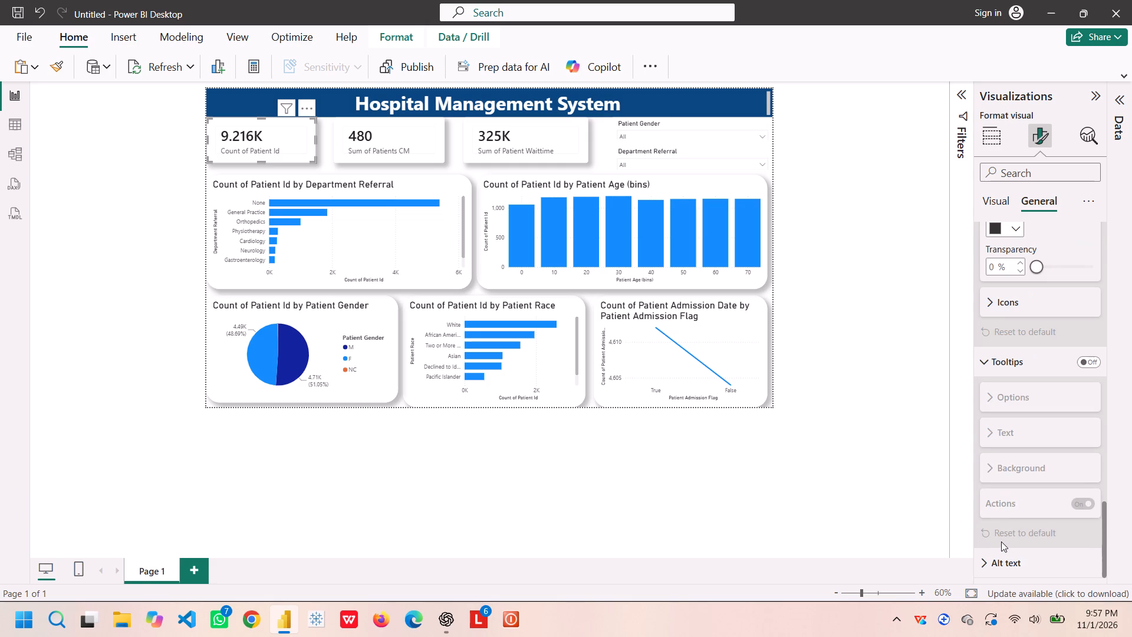
left_click(1003, 554)
scroll(1003, 554, "down", 3)
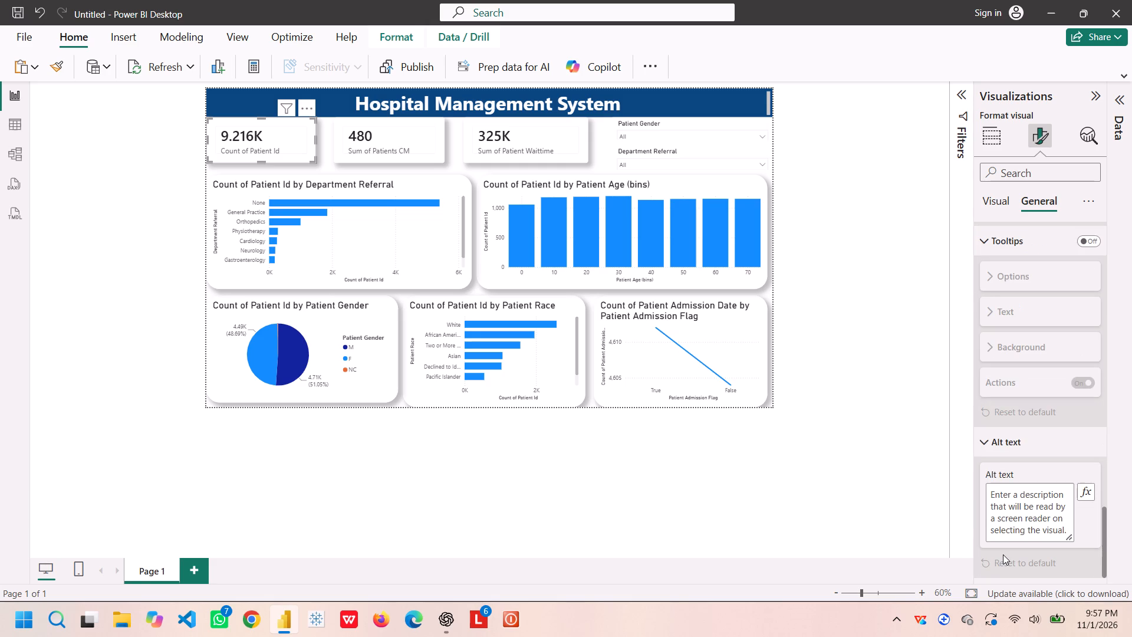
scroll(1003, 554, "up", 11)
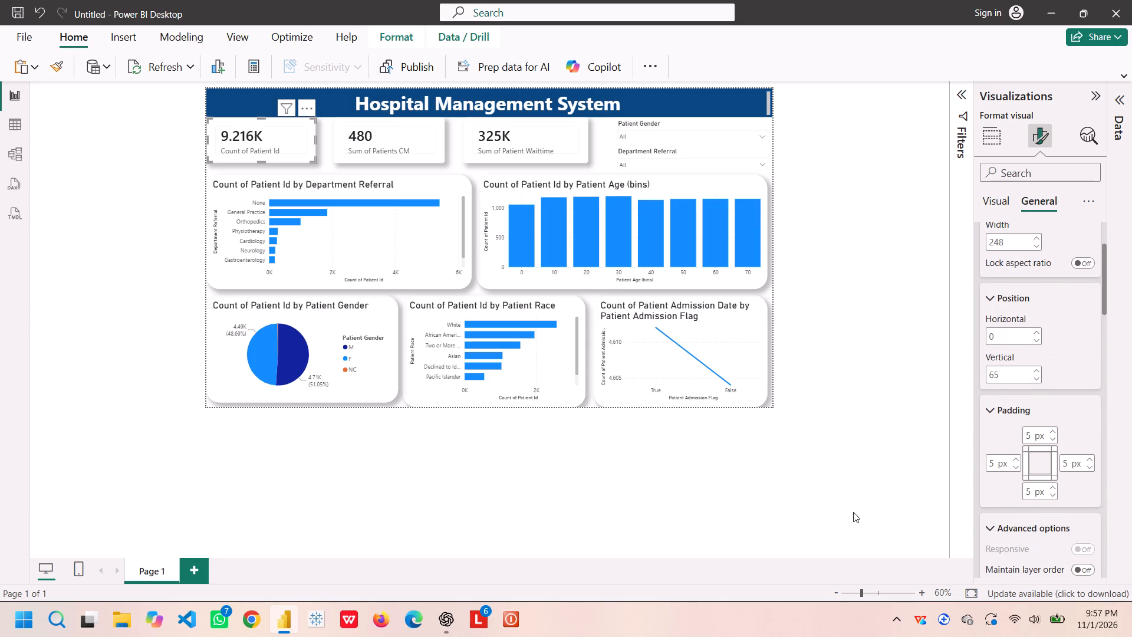
left_click(853, 512)
scroll(853, 512, "up", 5)
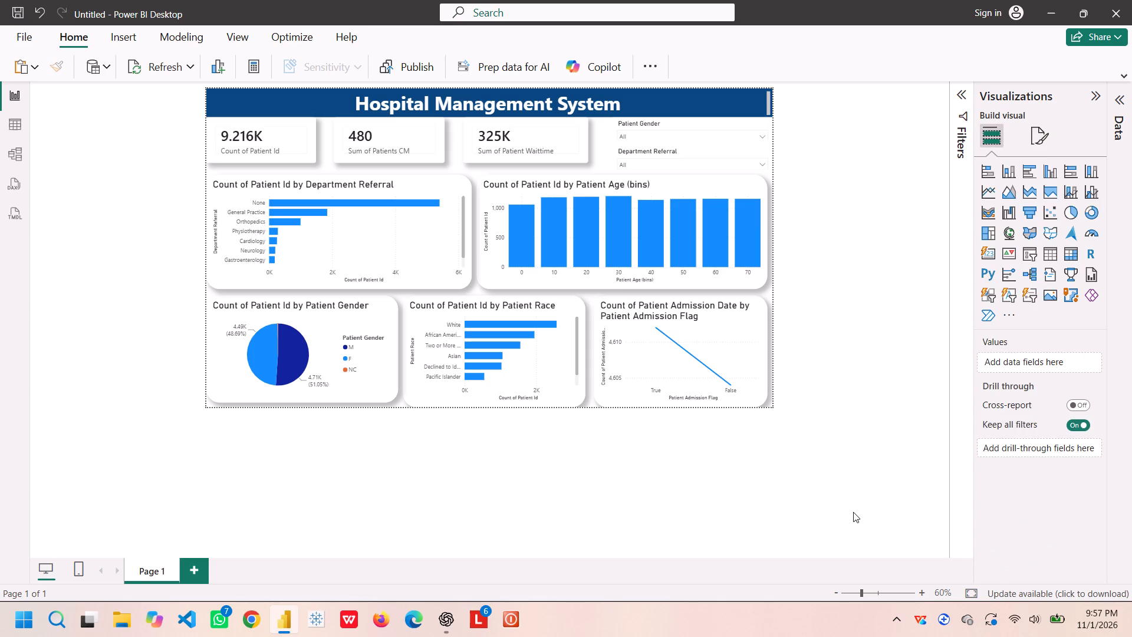
Move the Patient Gender pie chart down to the page's bottom edge and extend its top edge level with the neighbouring charts.
left_click_drag(371, 389, 371, 397)
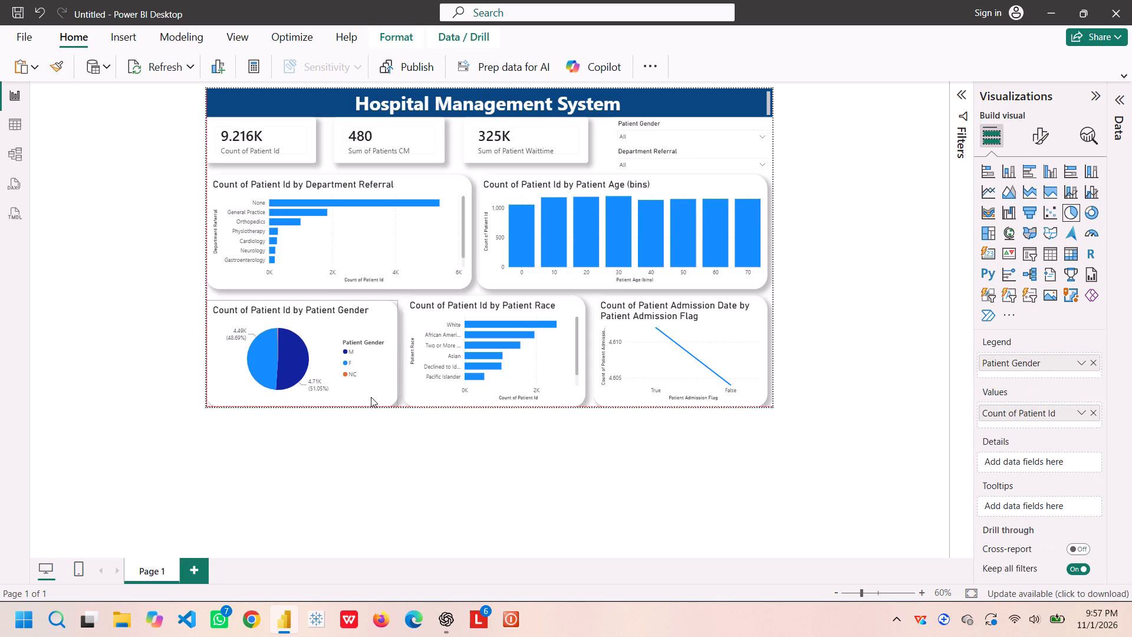
left_click_drag(371, 397, 371, 398)
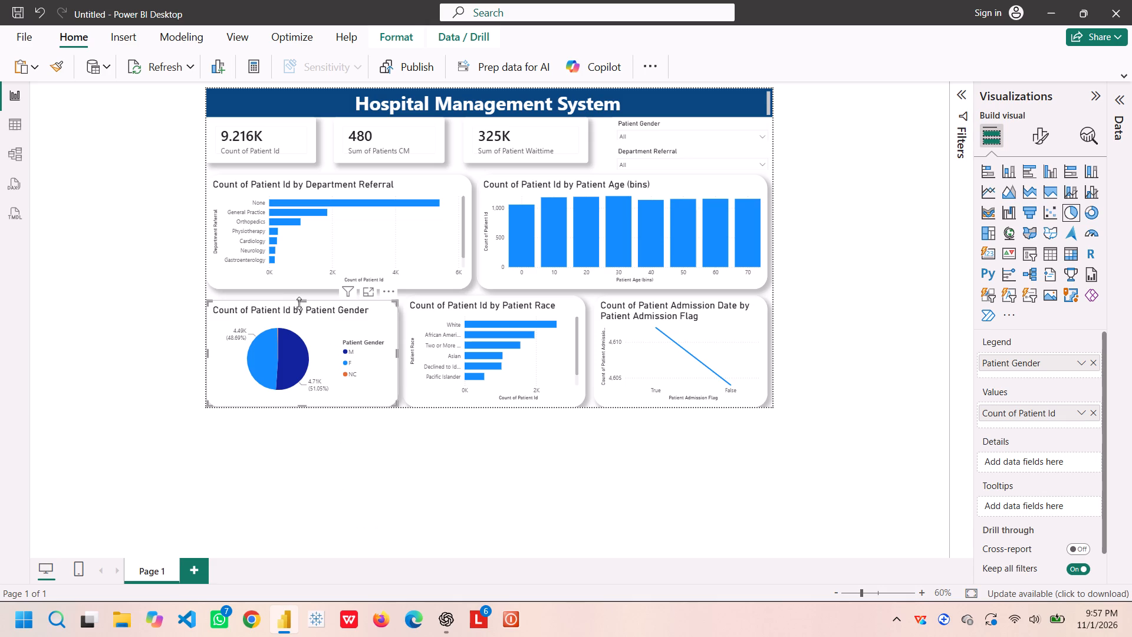
left_click_drag(299, 303, 300, 297)
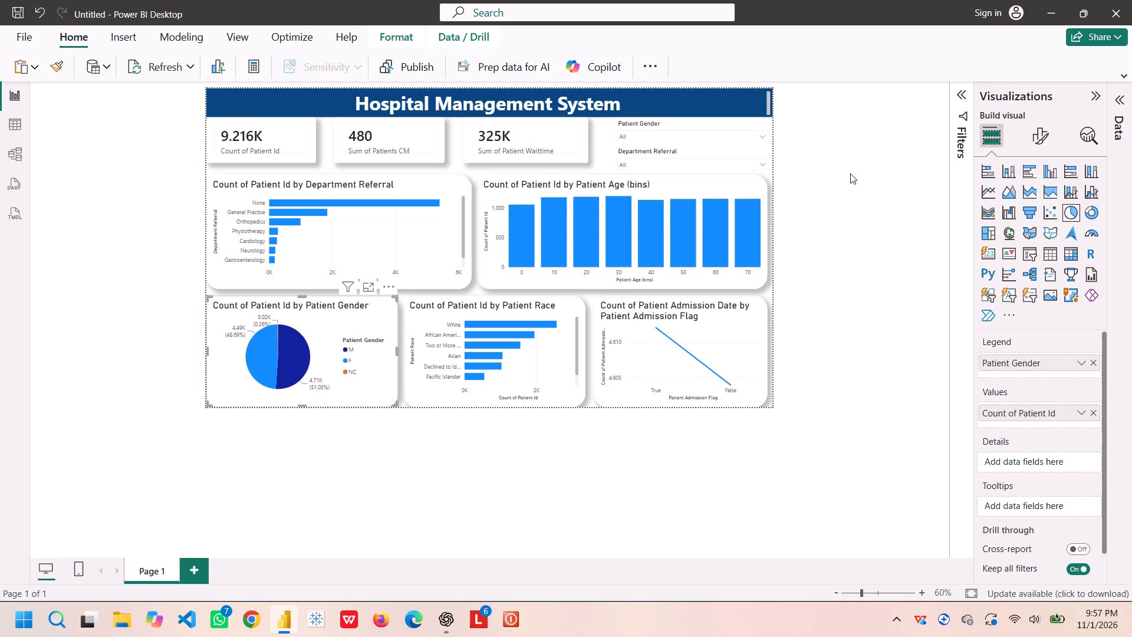
Check the option lists of the Patient Gender and Department Referral slicers without choosing any value.
left_click(710, 134)
left_click(710, 134)
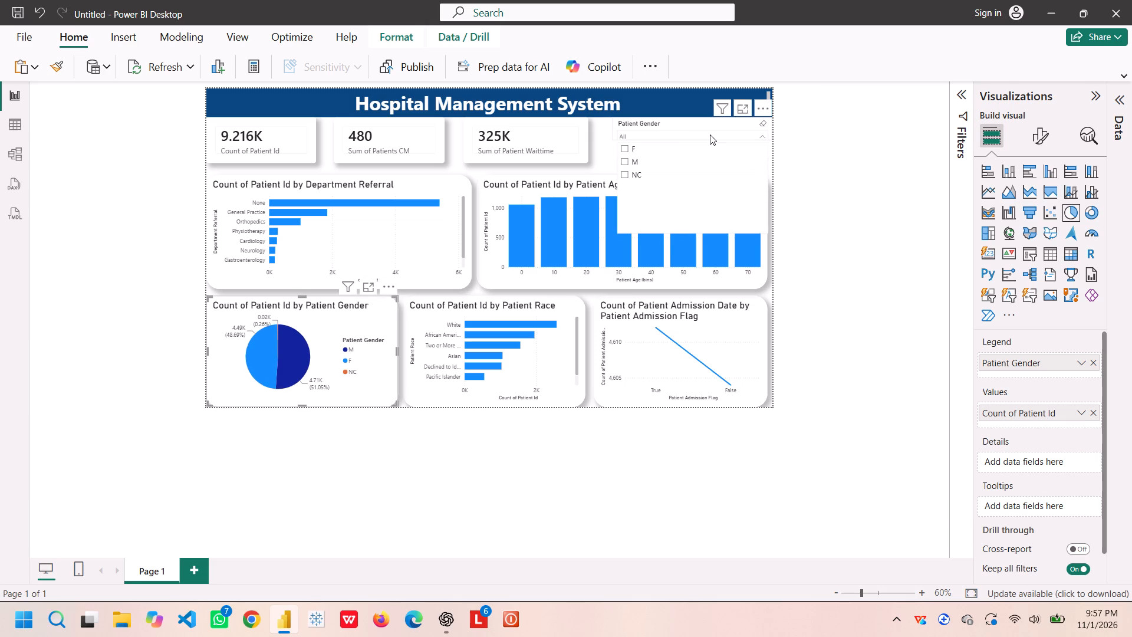
left_click(730, 163)
left_click(730, 163)
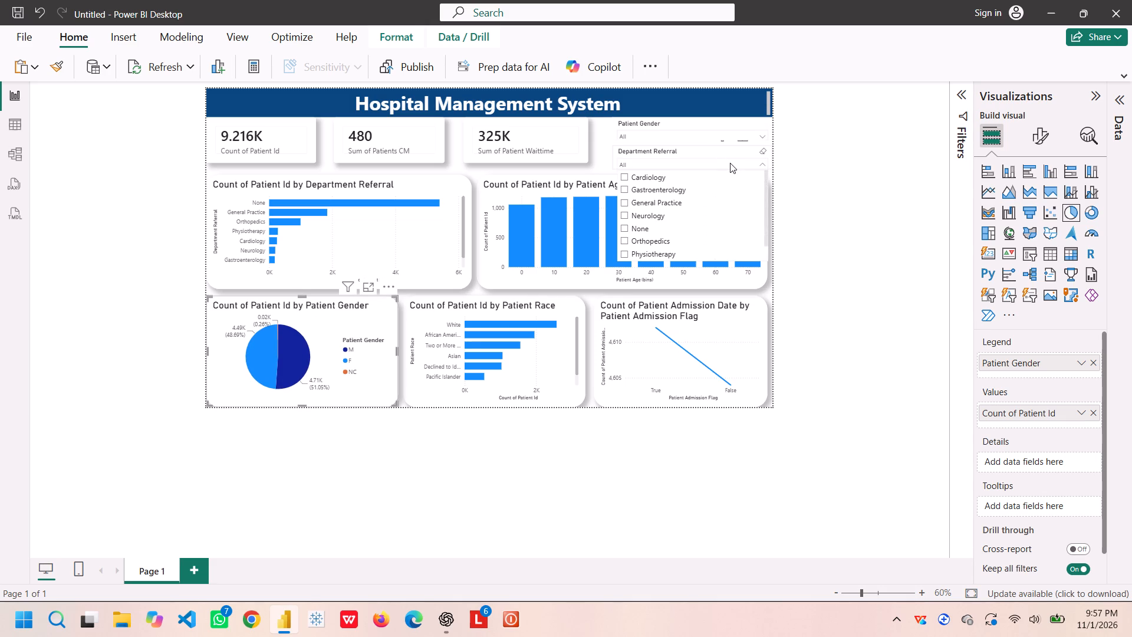
left_click(825, 169)
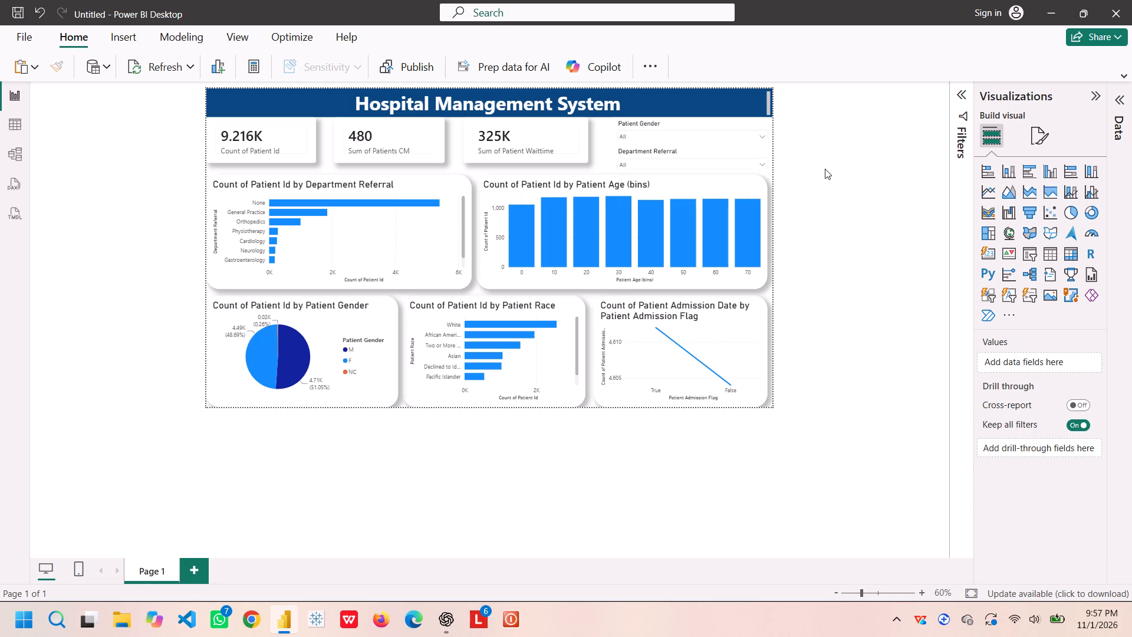
Shift the Patient Age (bins) and Patient Admission Flag charts to the page's right edge and nudge the Patient Race chart right to even the gaps.
left_click_drag(745, 190, 755, 190)
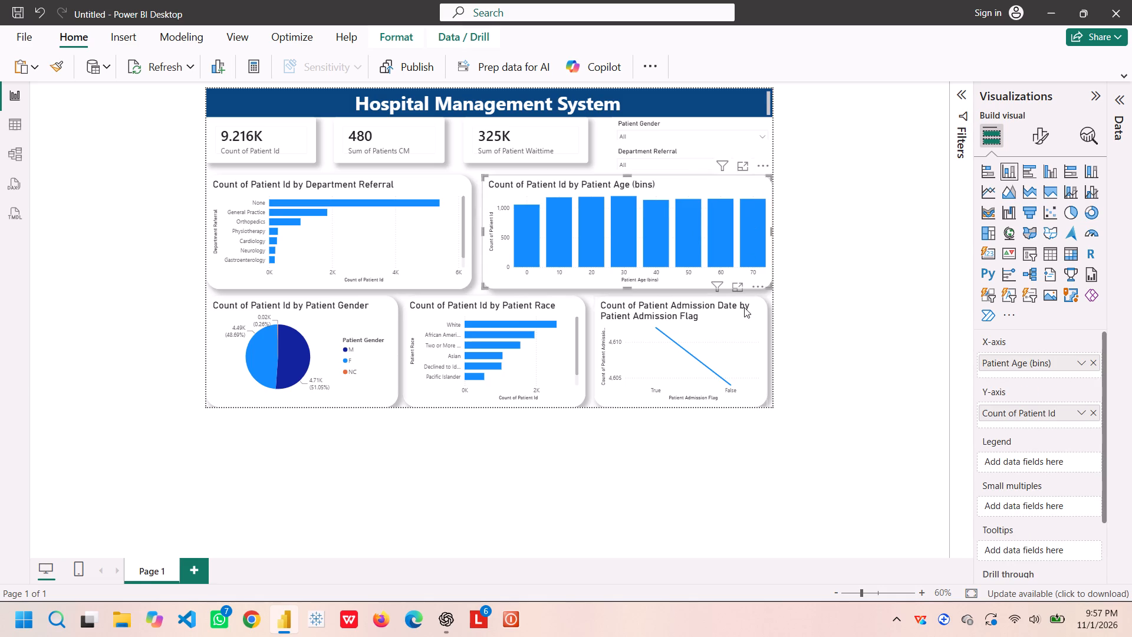
left_click_drag(749, 318, 759, 321)
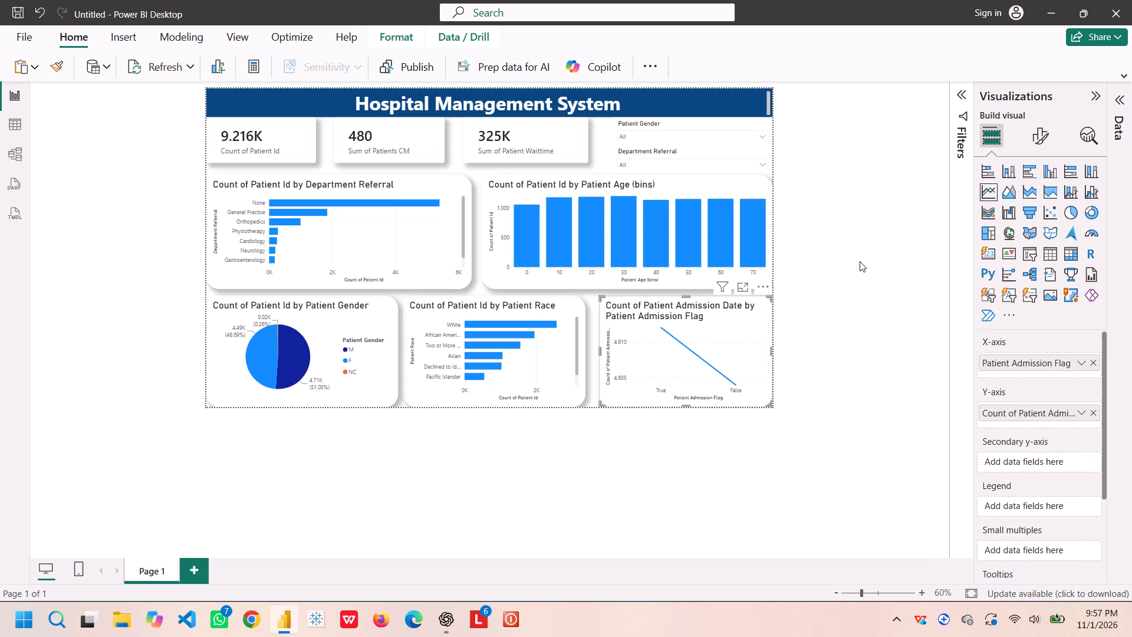
left_click_drag(561, 315, 568, 315)
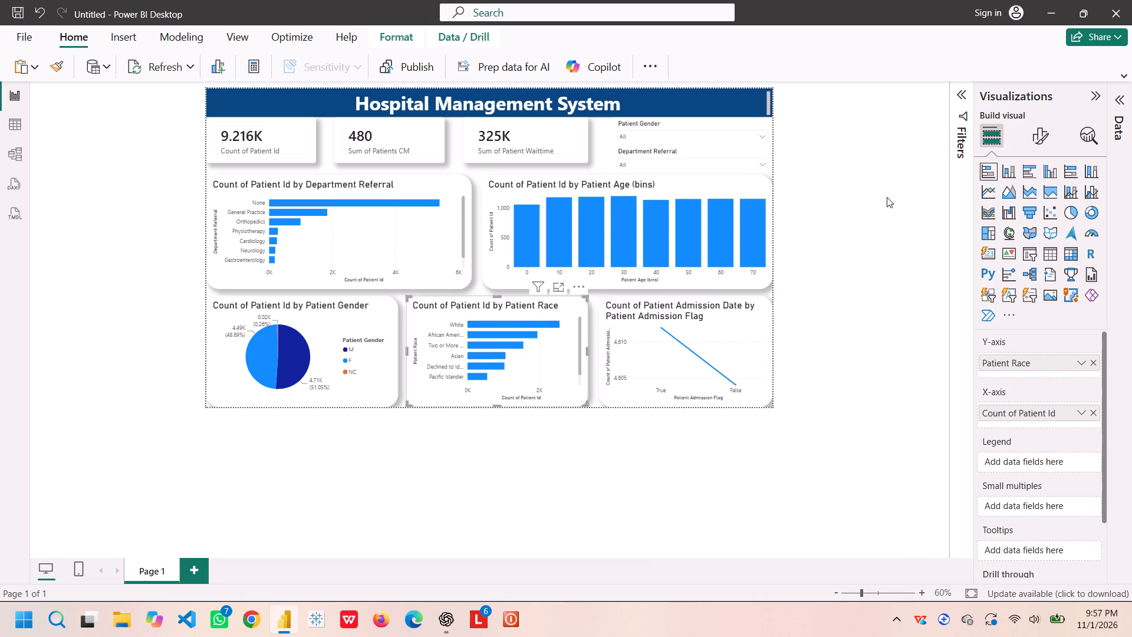
left_click(841, 199)
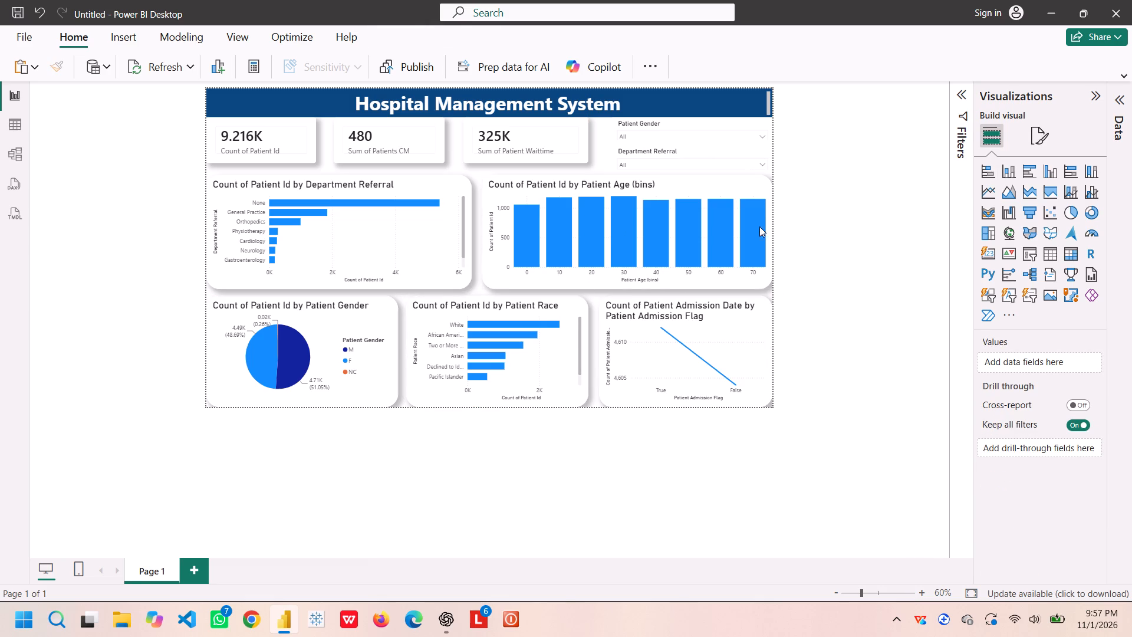
scroll(800, 163, "up", 1)
Save the report as Hospital in the OneDrive folder.
key("ctrl+s")
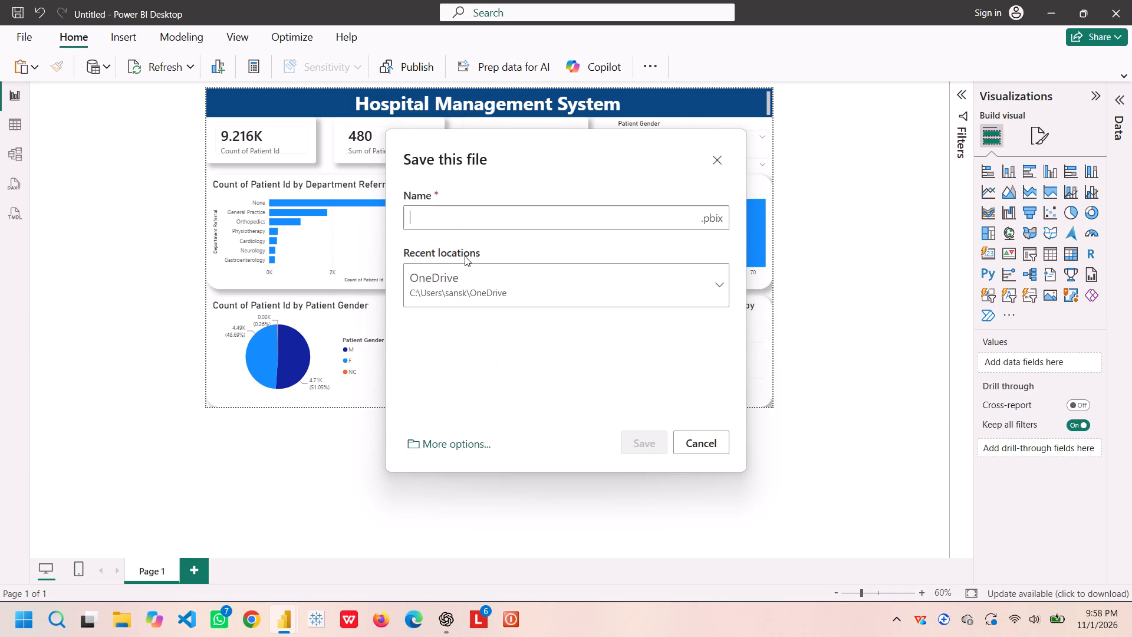
type("Hospital")
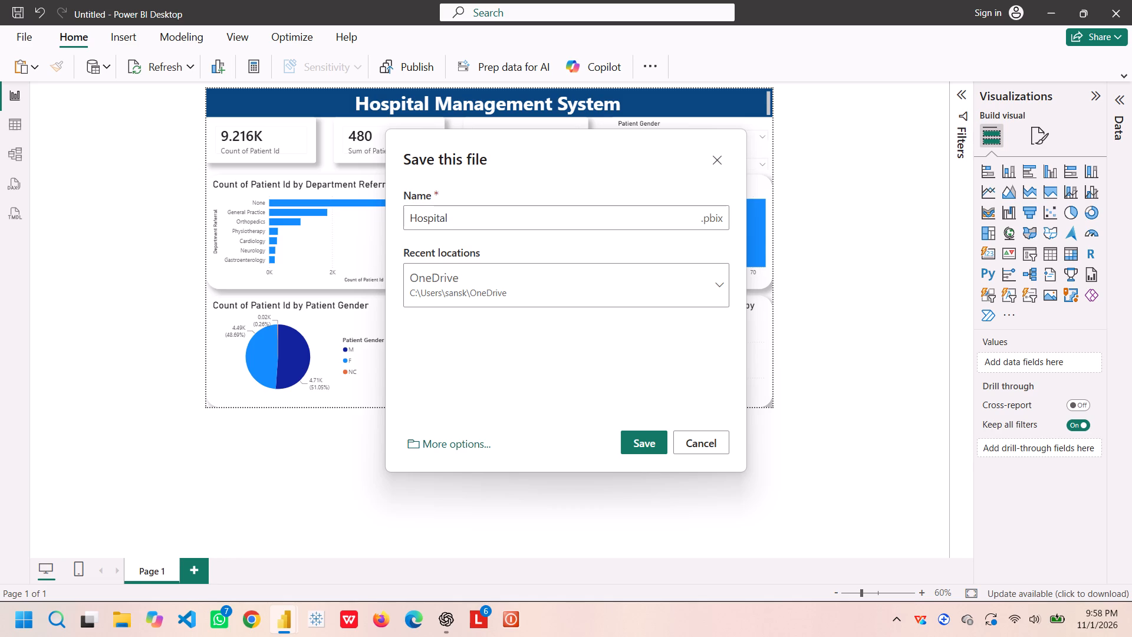
left_click(635, 434)
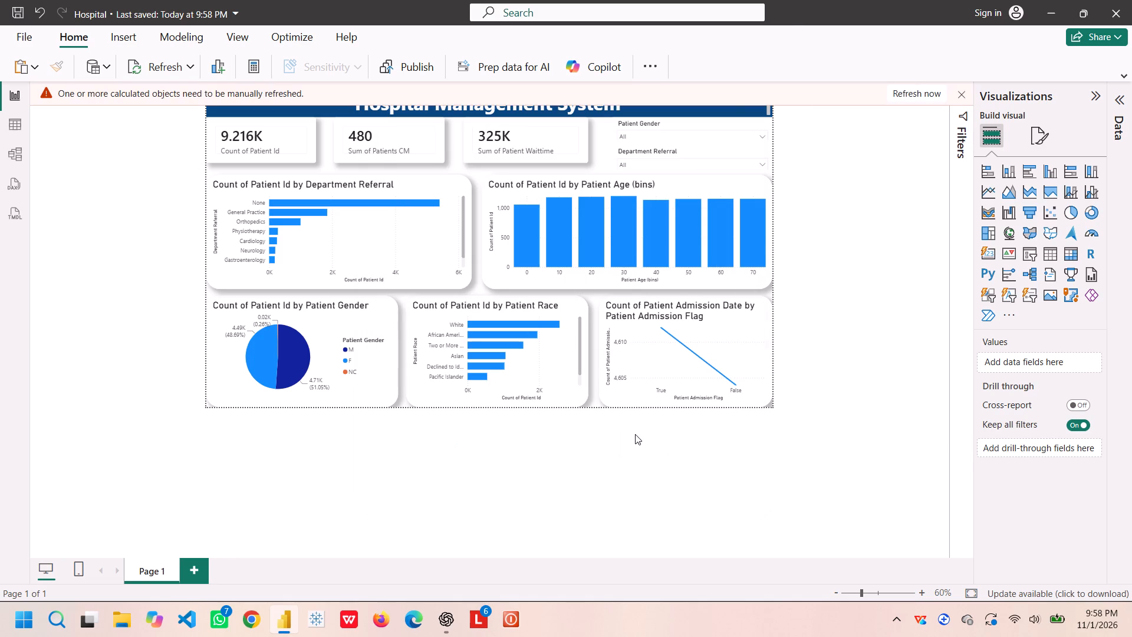
Dismiss the refresh warning, capture a screenshot of the whole dashboard page with Snipping Tool, and review the capture before closing it.
left_click(964, 86)
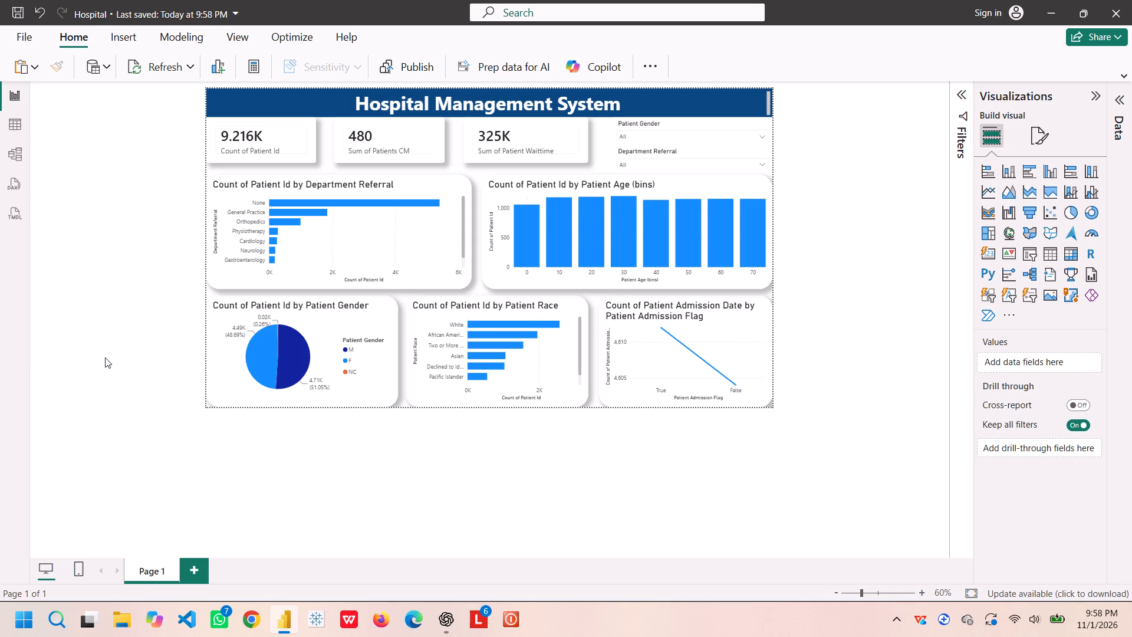
key("shift+super+s")
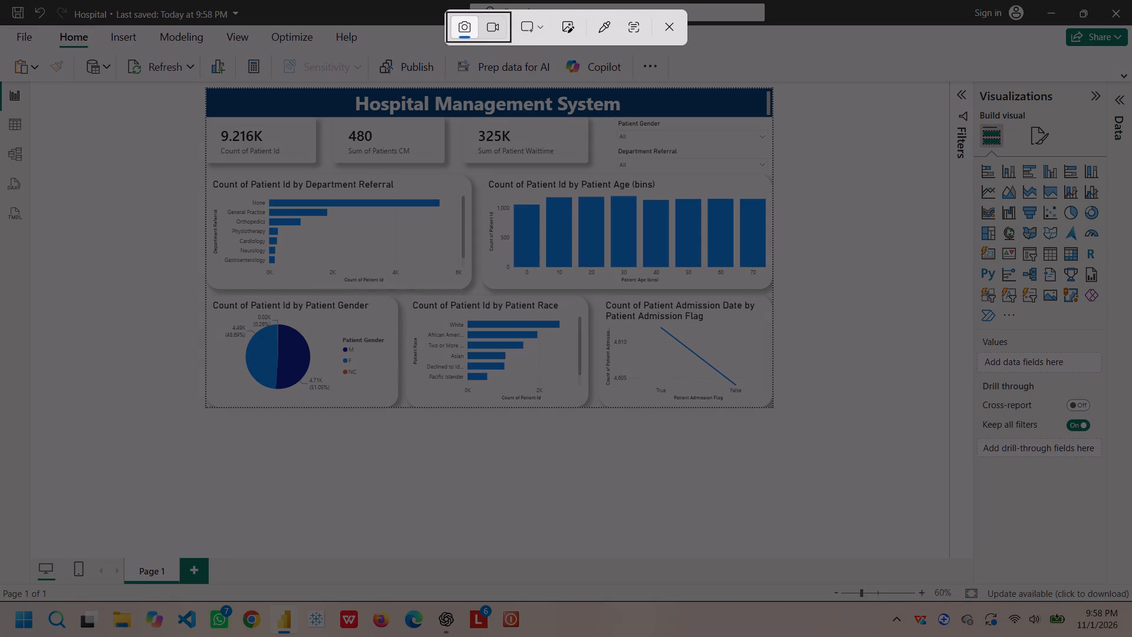
left_click_drag(199, 81, 678, 446)
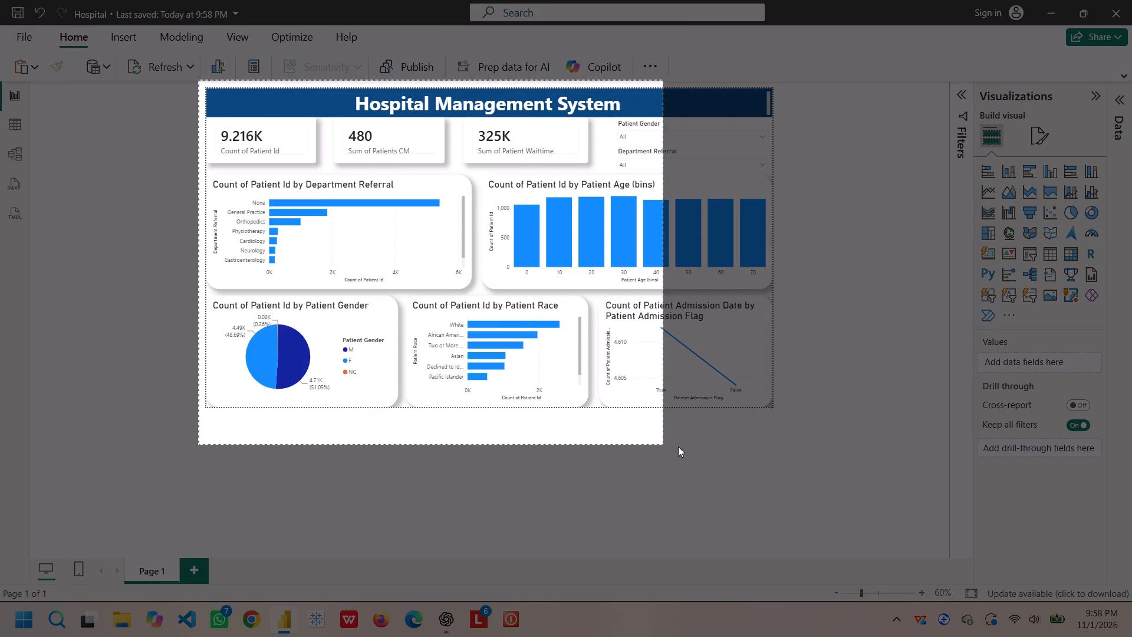
left_click_drag(678, 446, 768, 441)
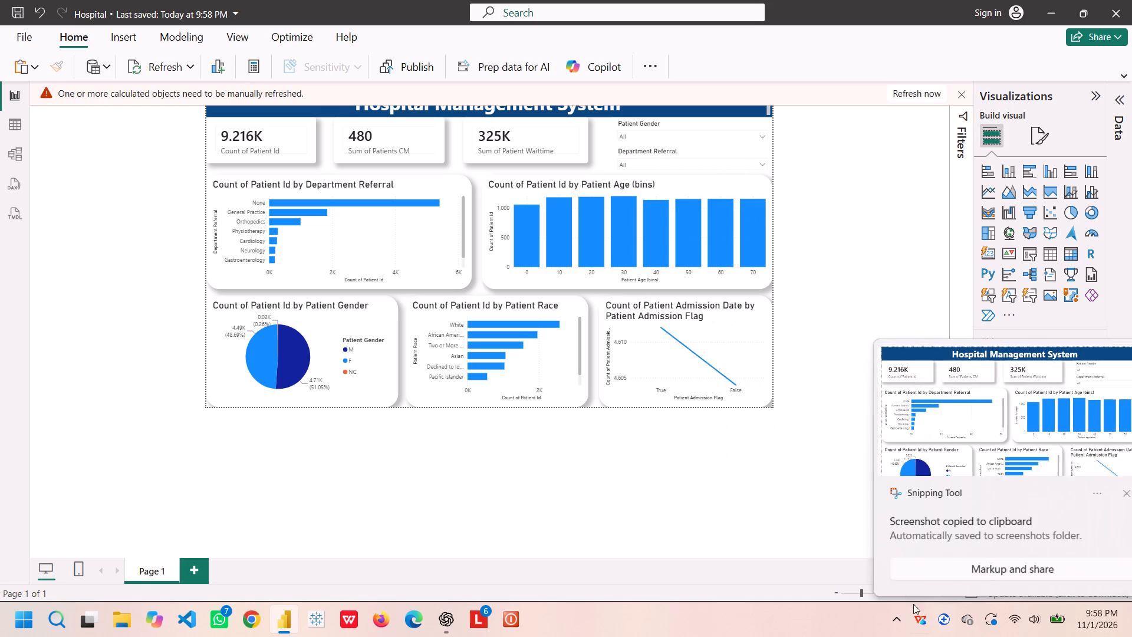
left_click(1021, 392)
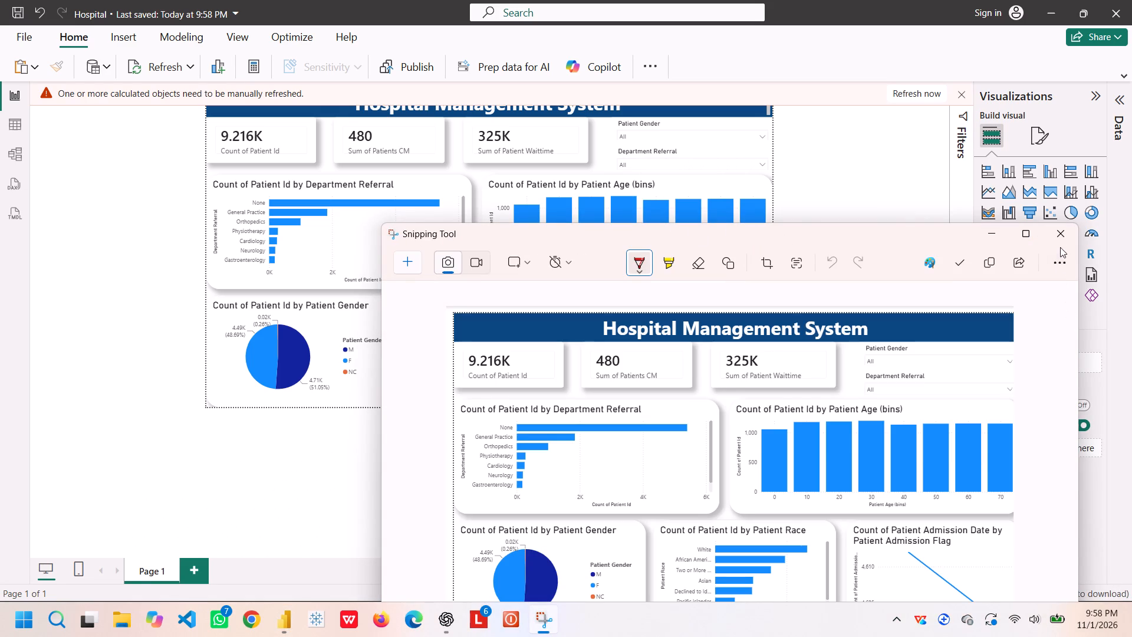
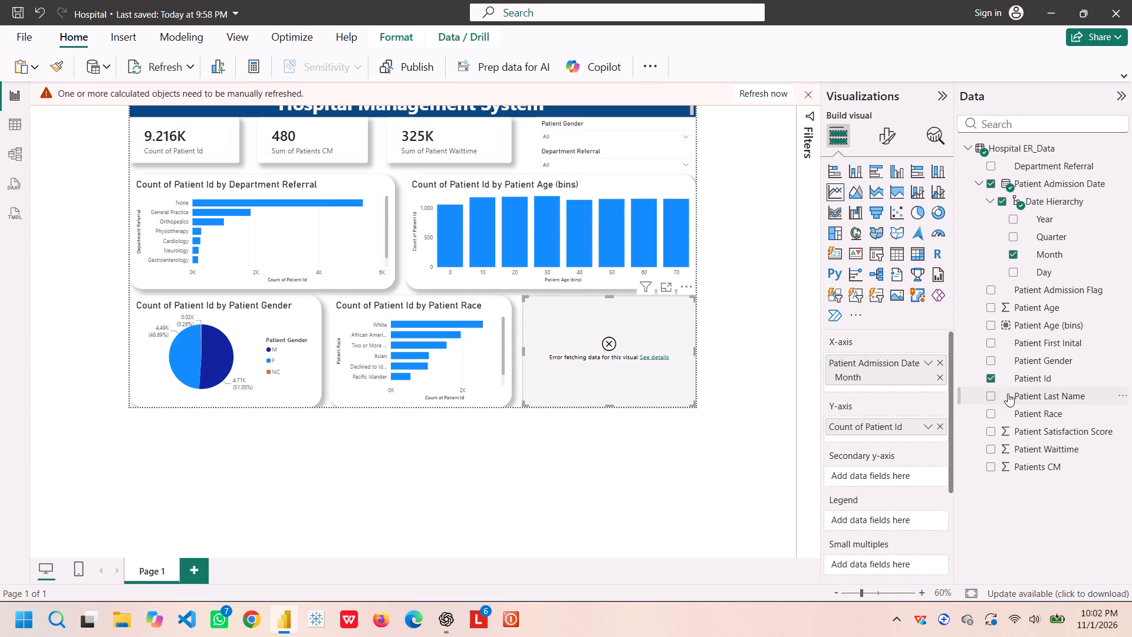
left_click(926, 426)
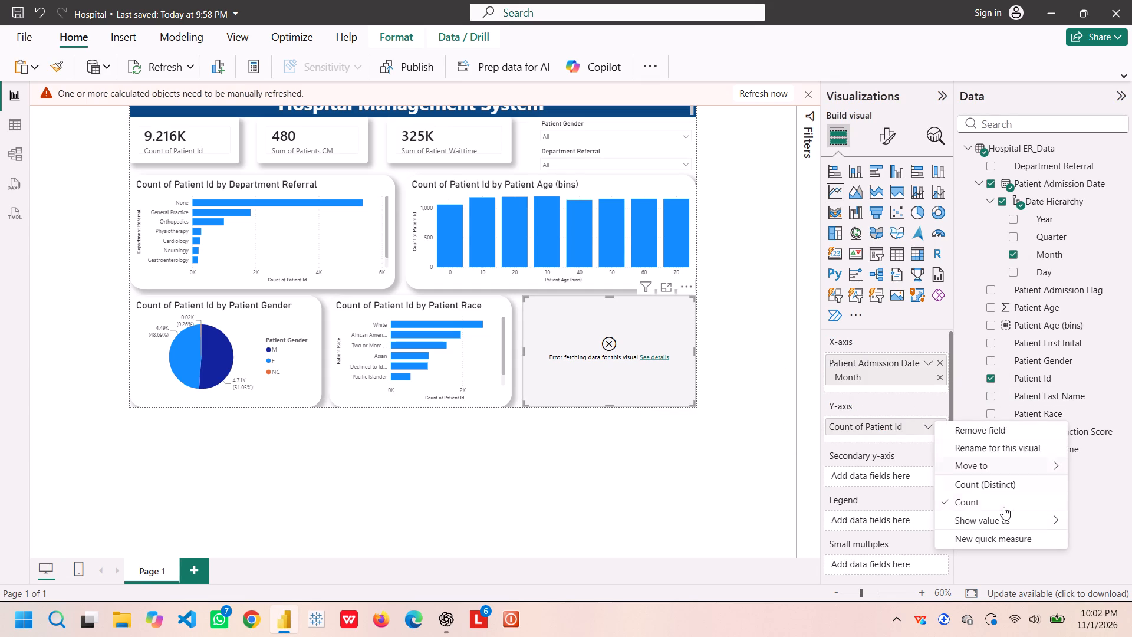
left_click(980, 481)
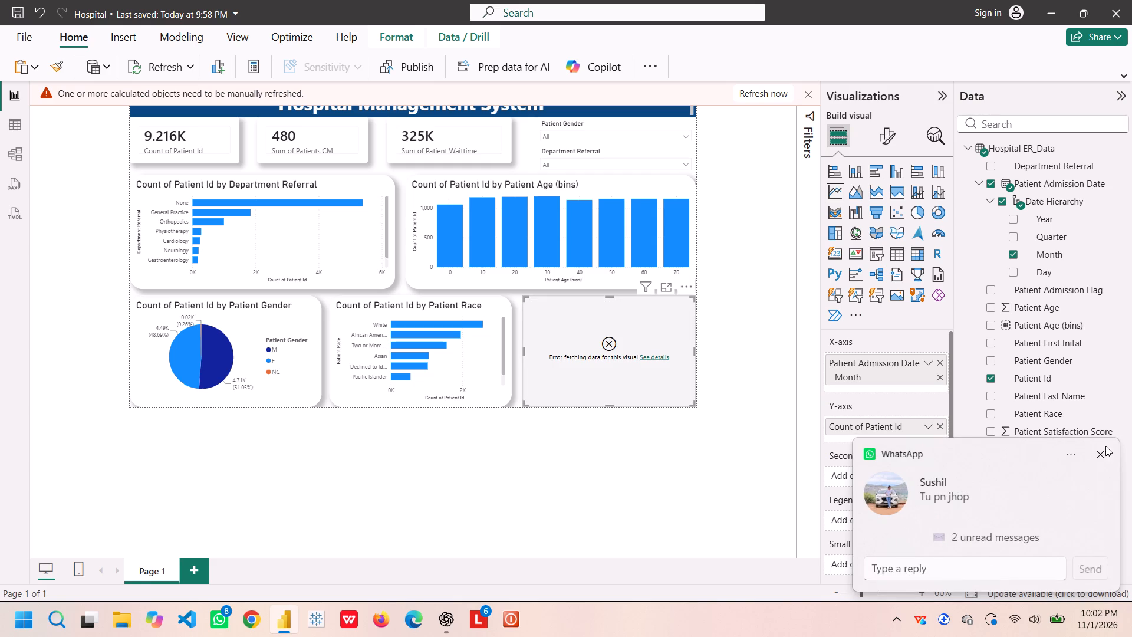
left_click(1095, 455)
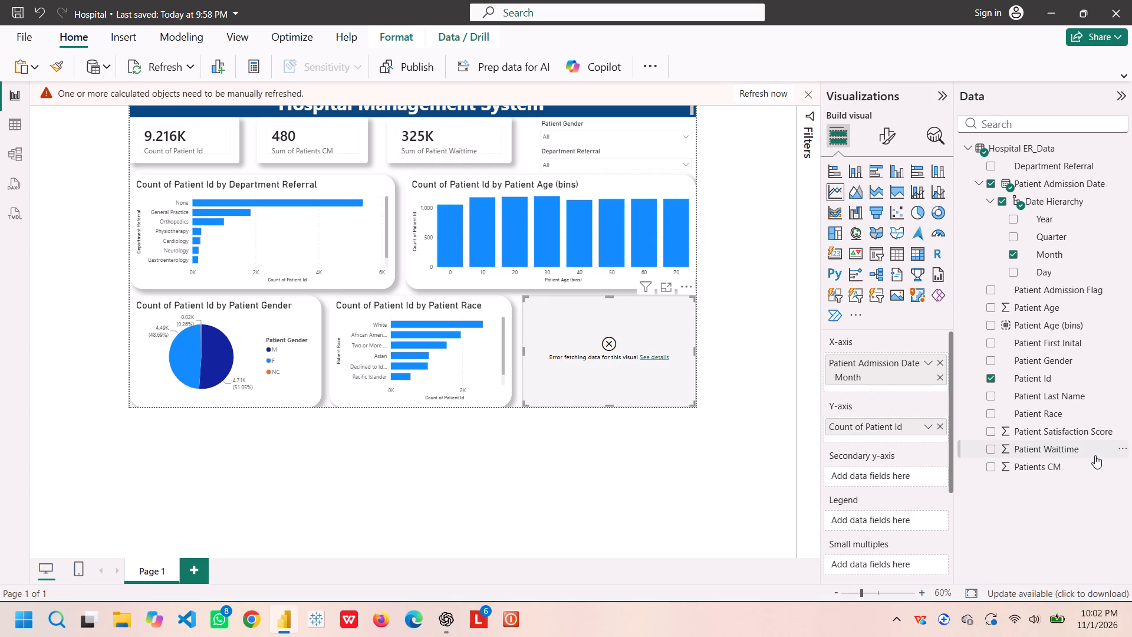
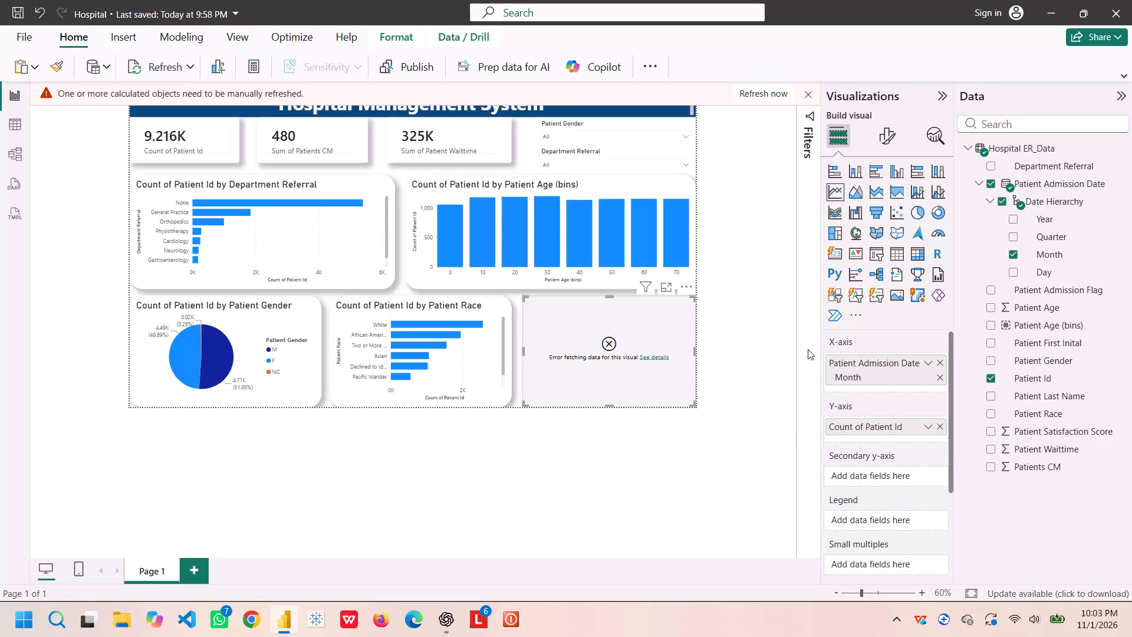
Clear the line chart's axes by removing the admission date's Month level and the Patient Id count.
left_click_drag(827, 340, 927, 382)
left_click_drag(927, 382, 1096, 451)
left_click(1096, 451)
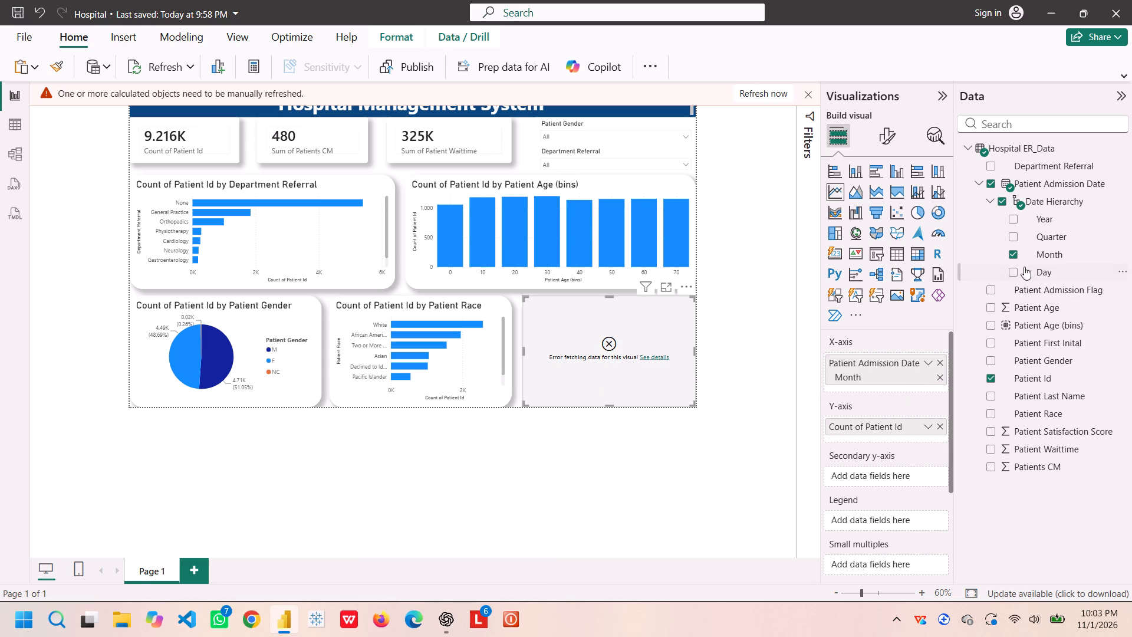
left_click(1016, 252)
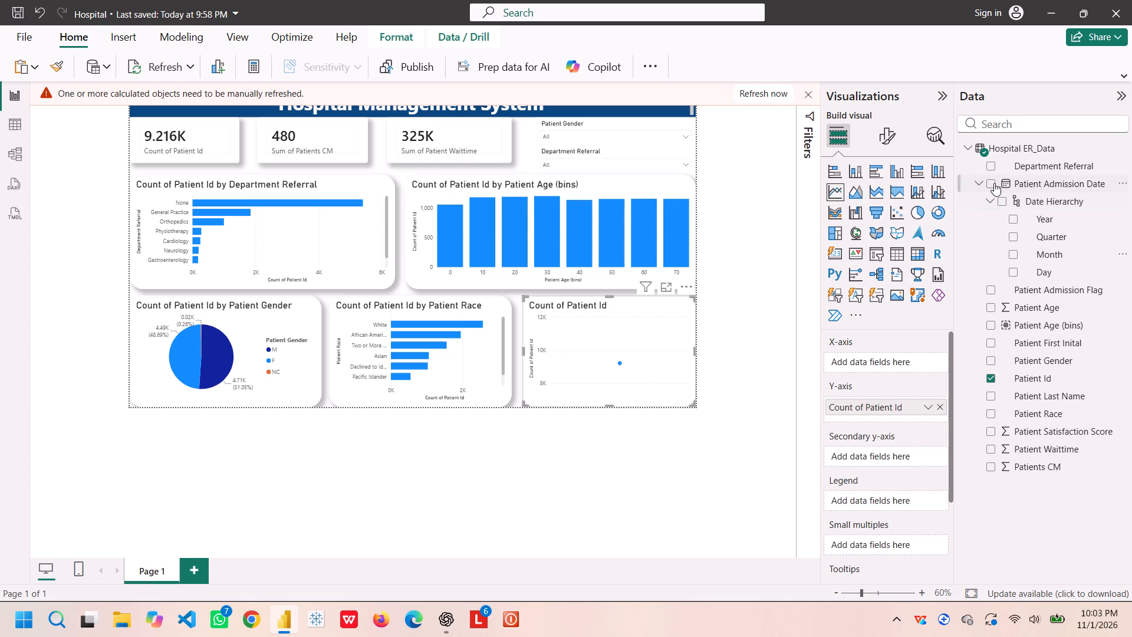
left_click(994, 182)
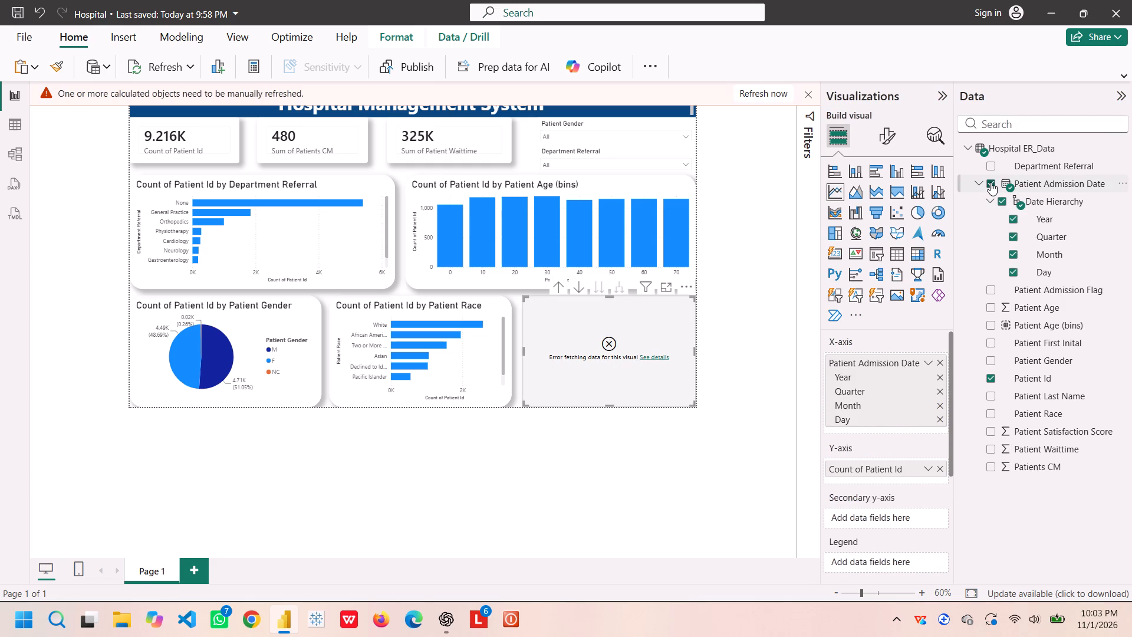
left_click(990, 182)
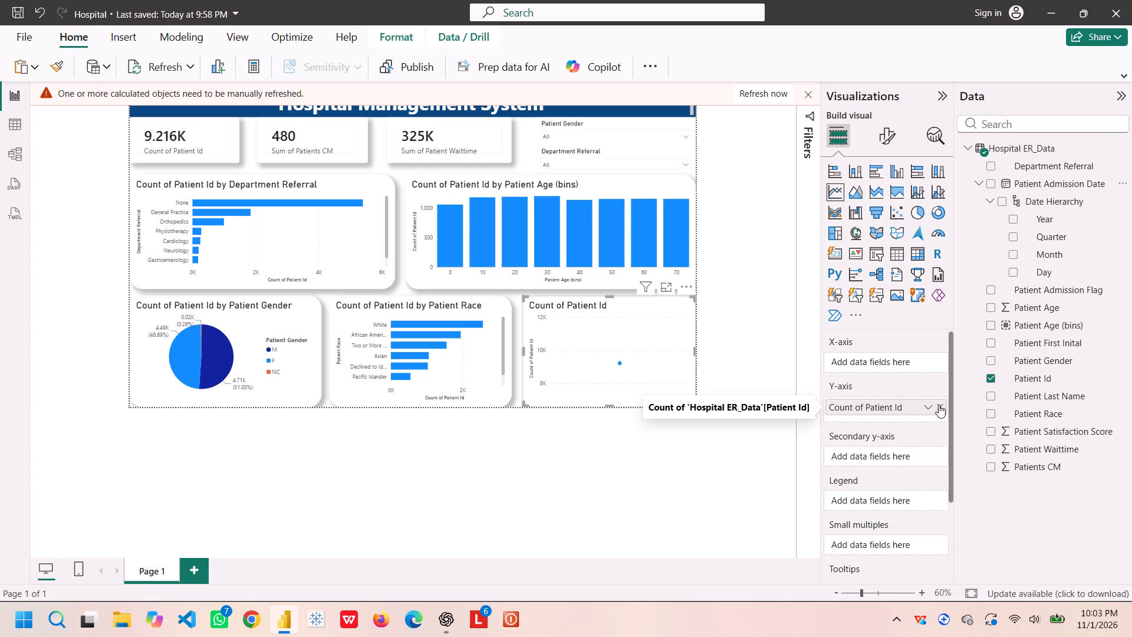
left_click(939, 405)
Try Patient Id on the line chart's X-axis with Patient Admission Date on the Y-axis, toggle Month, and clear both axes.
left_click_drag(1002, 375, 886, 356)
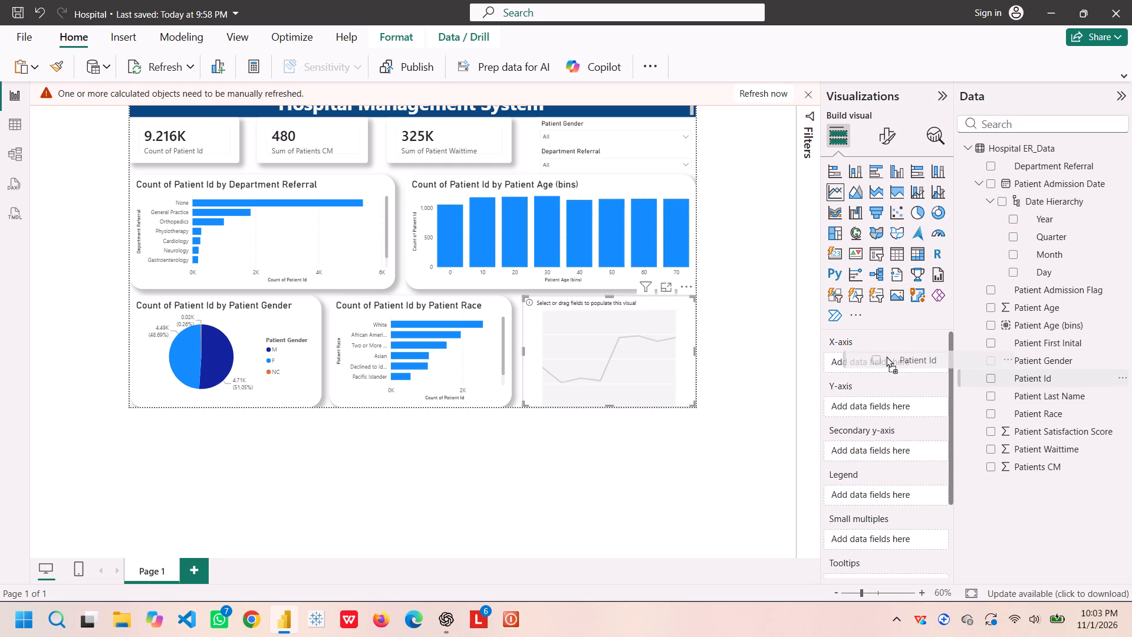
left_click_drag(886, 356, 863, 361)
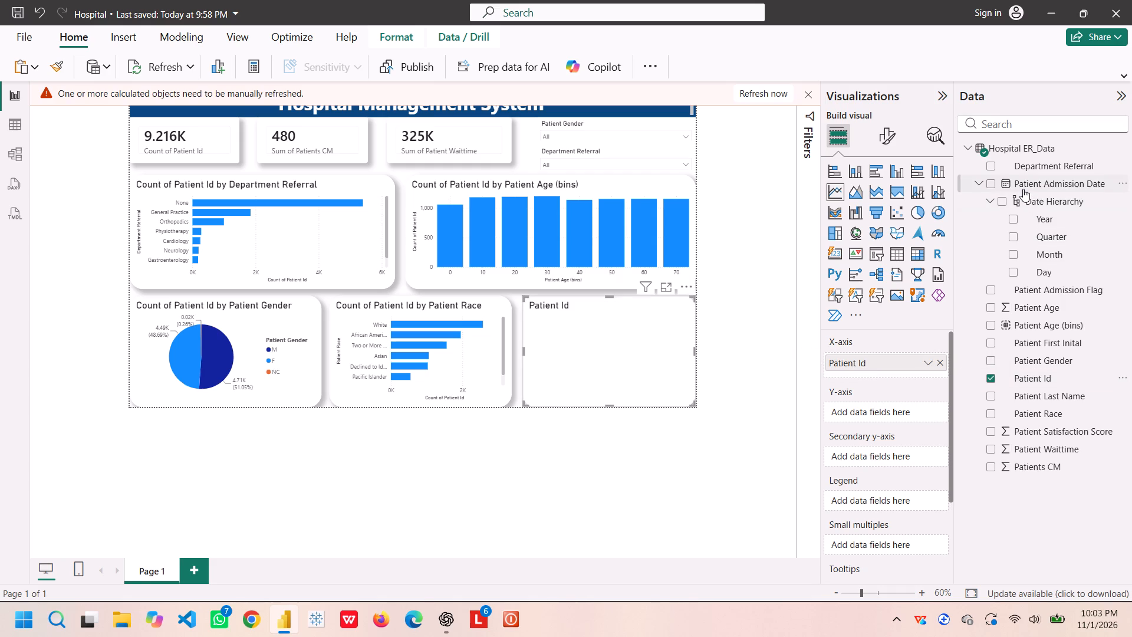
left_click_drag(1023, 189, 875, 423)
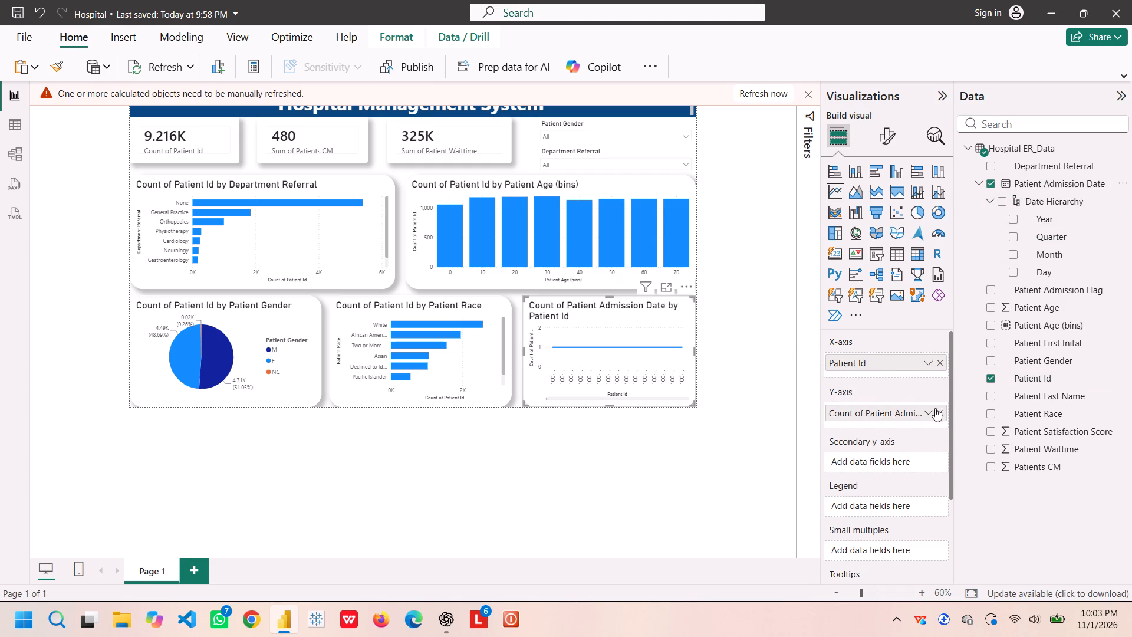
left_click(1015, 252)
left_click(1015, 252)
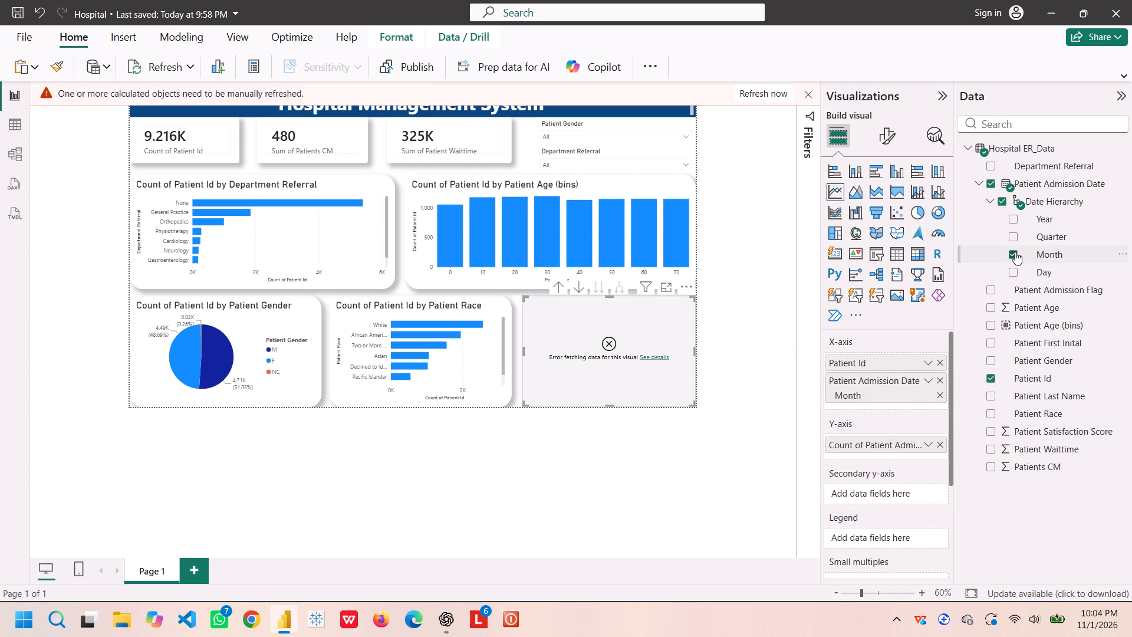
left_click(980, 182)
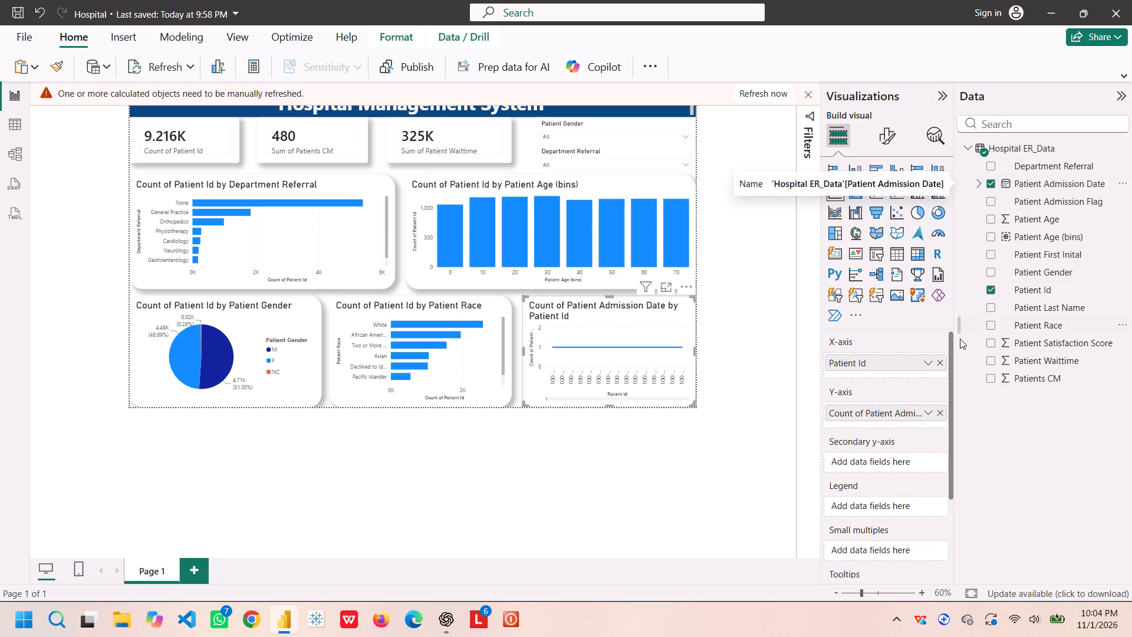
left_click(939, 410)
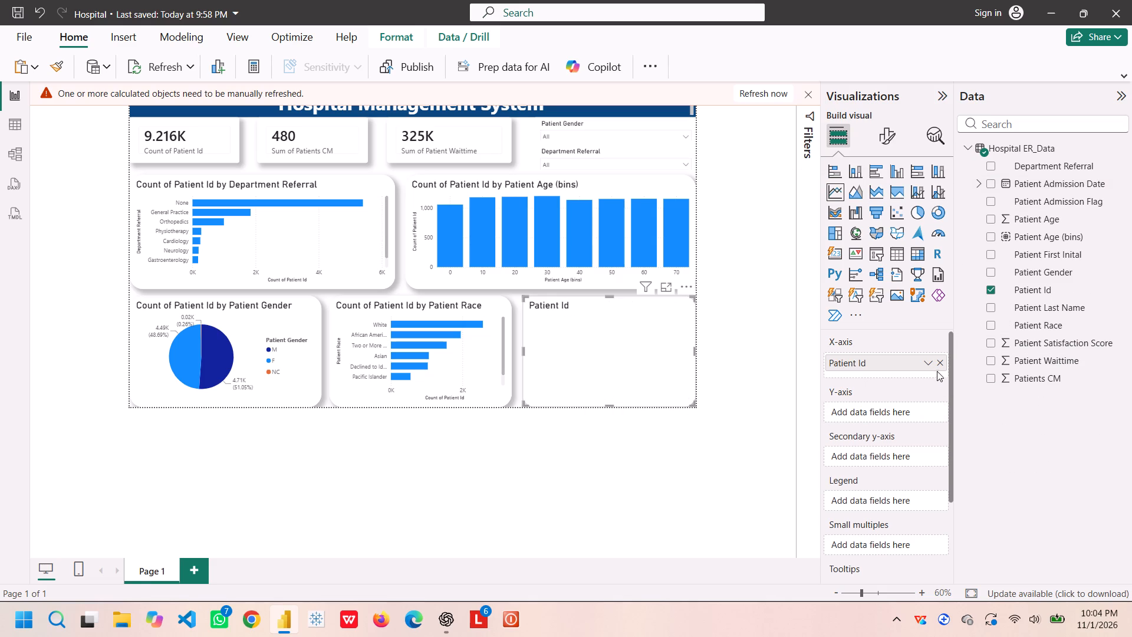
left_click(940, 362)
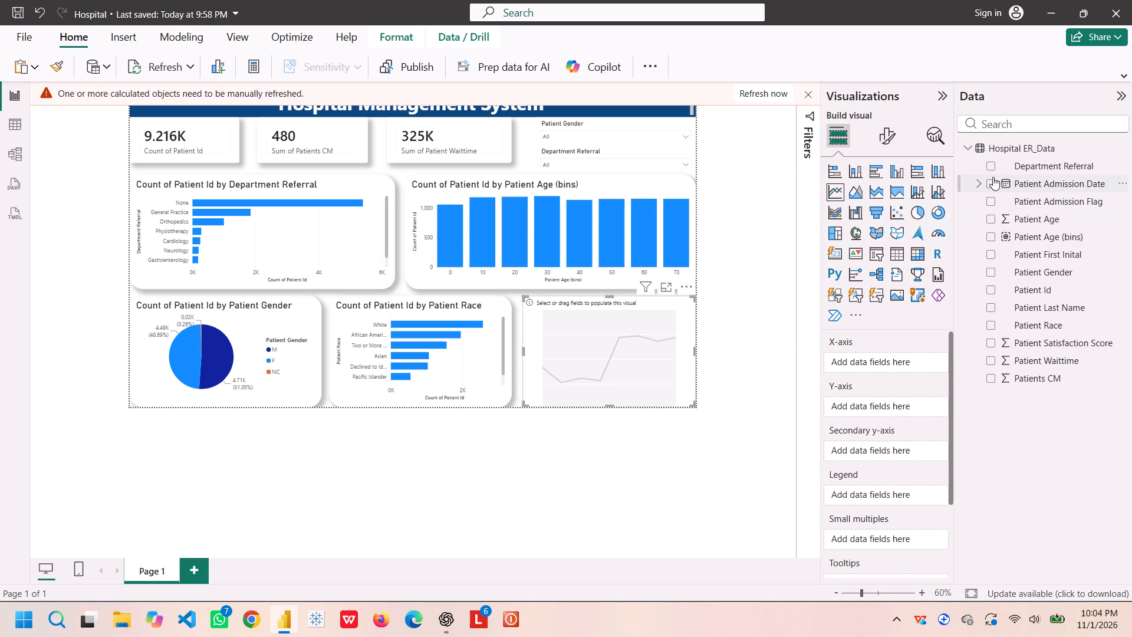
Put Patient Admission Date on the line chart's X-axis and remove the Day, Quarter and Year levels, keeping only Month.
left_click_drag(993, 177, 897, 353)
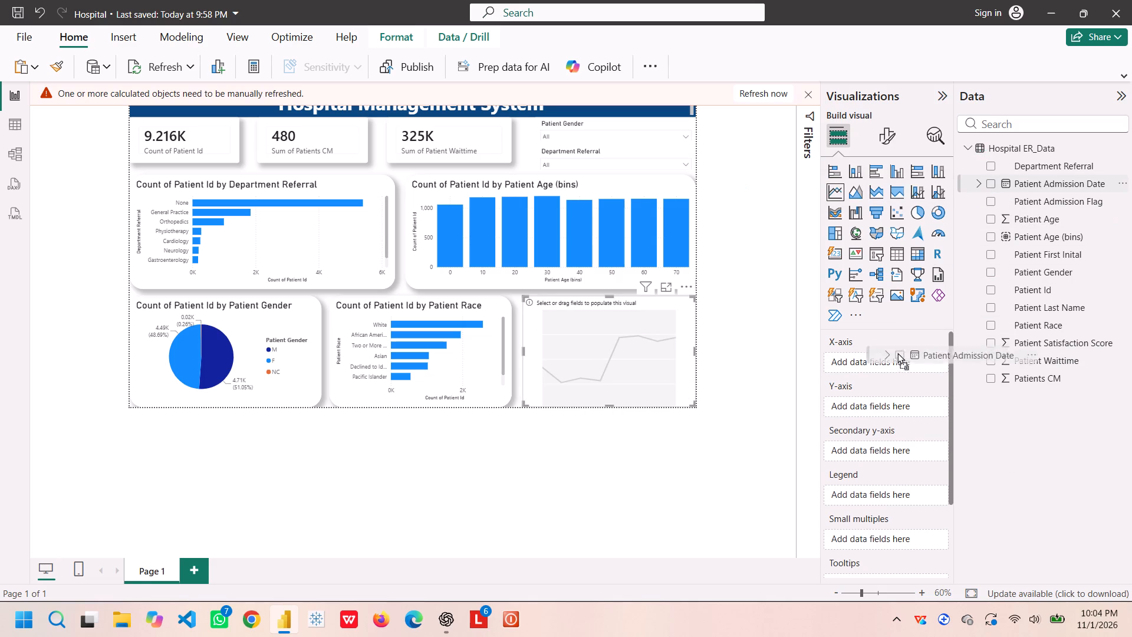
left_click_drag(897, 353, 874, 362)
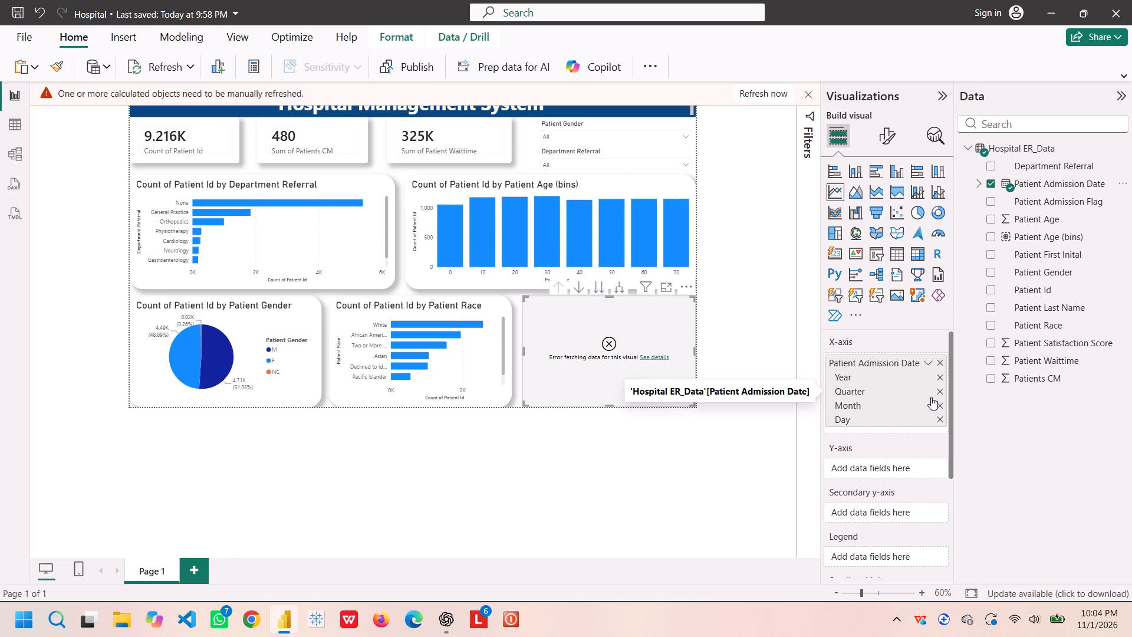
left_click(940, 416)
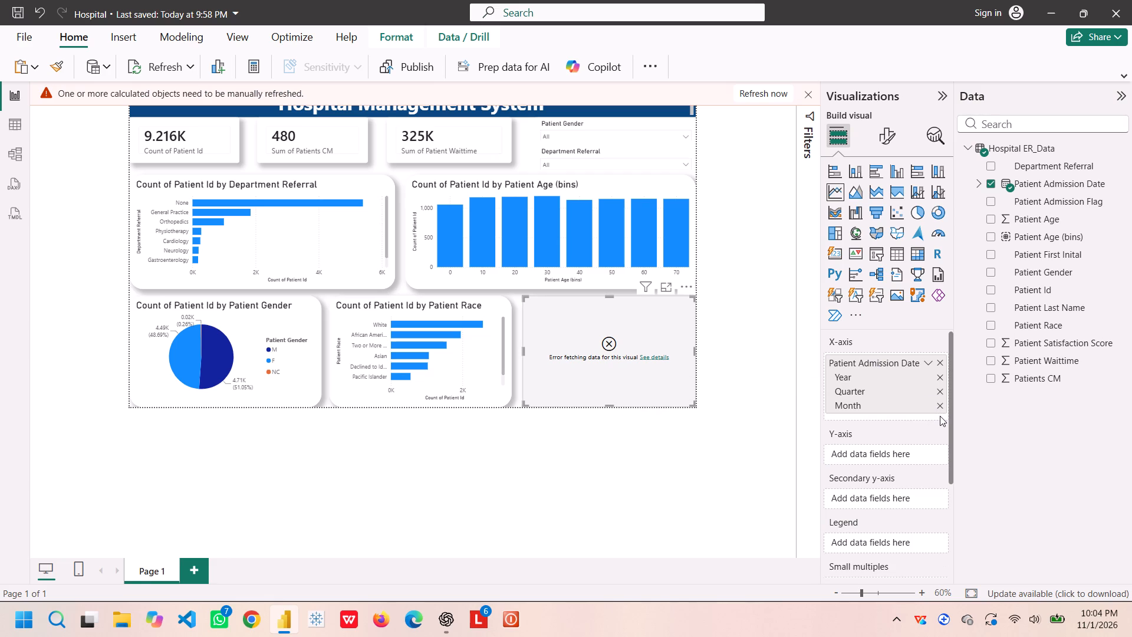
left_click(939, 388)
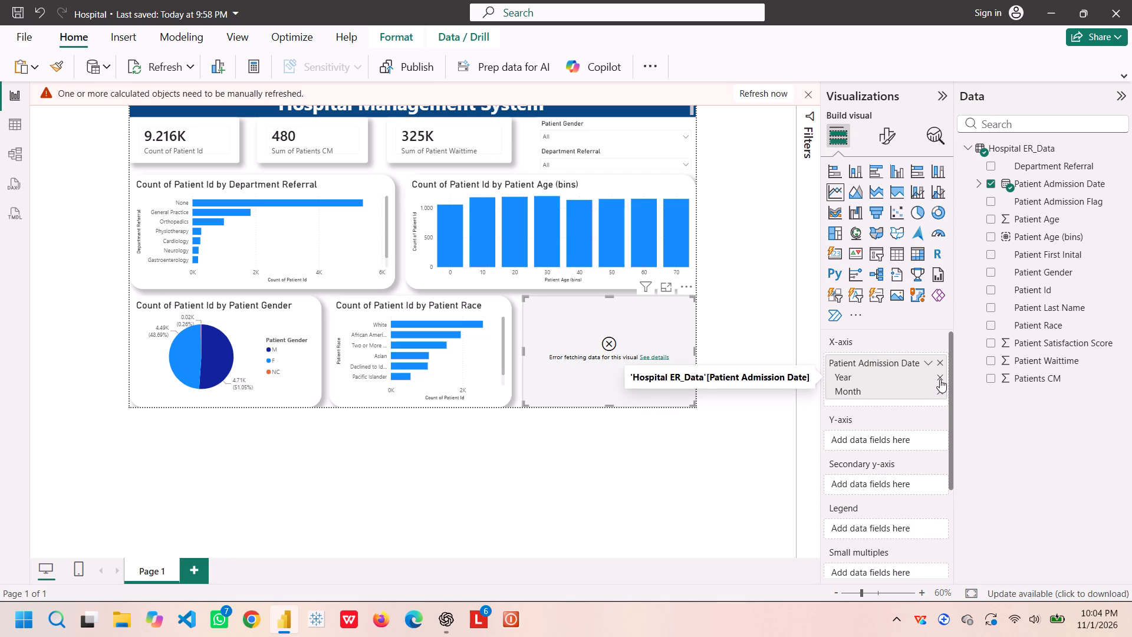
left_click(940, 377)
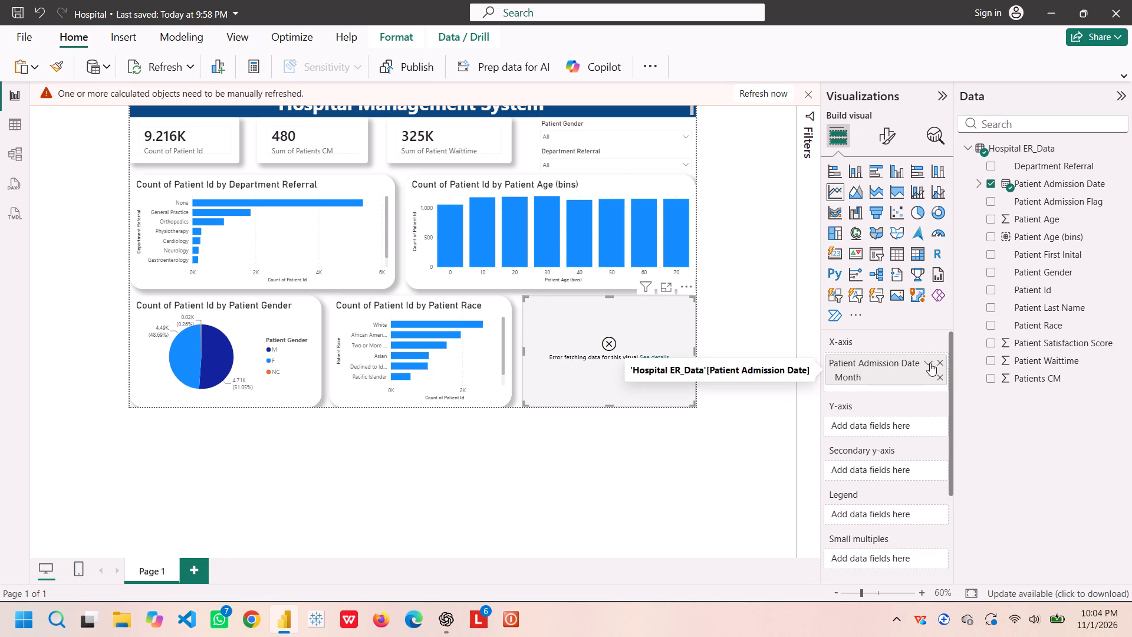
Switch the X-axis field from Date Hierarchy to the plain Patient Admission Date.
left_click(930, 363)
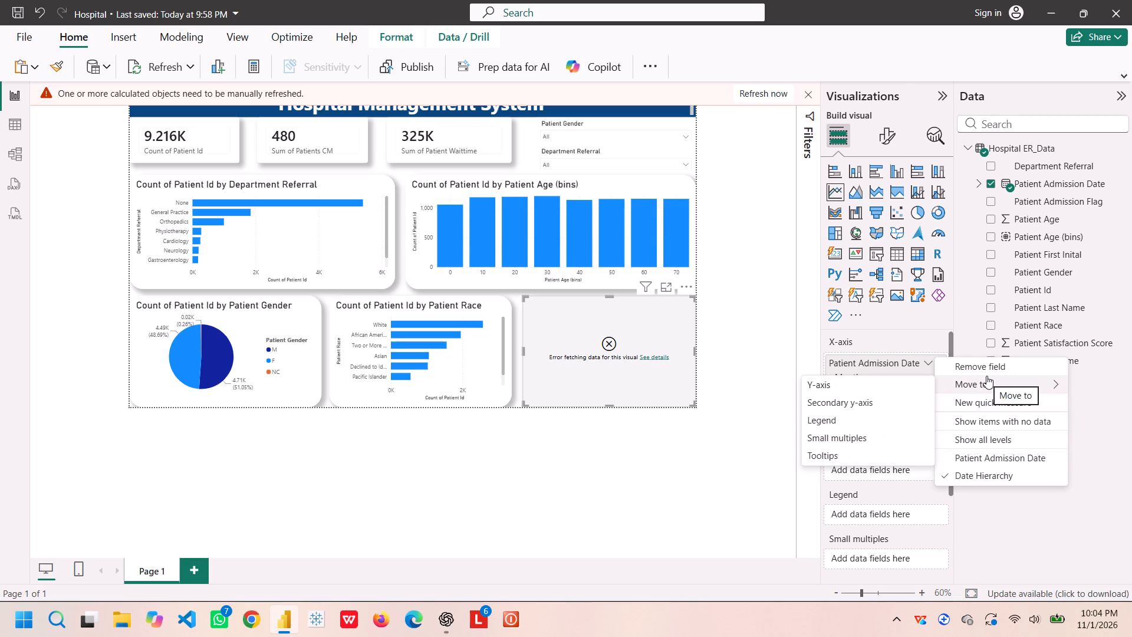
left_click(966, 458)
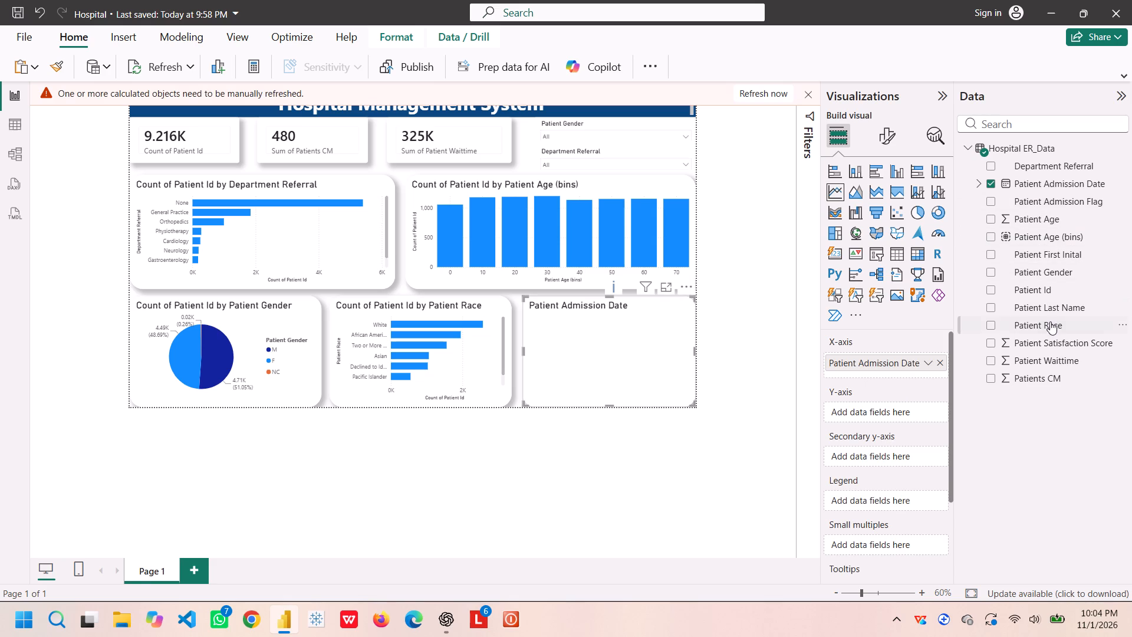
Add Patient Id as a count to the line chart's Y-axis and check the options of both axis fields.
left_click_drag(1036, 289, 899, 416)
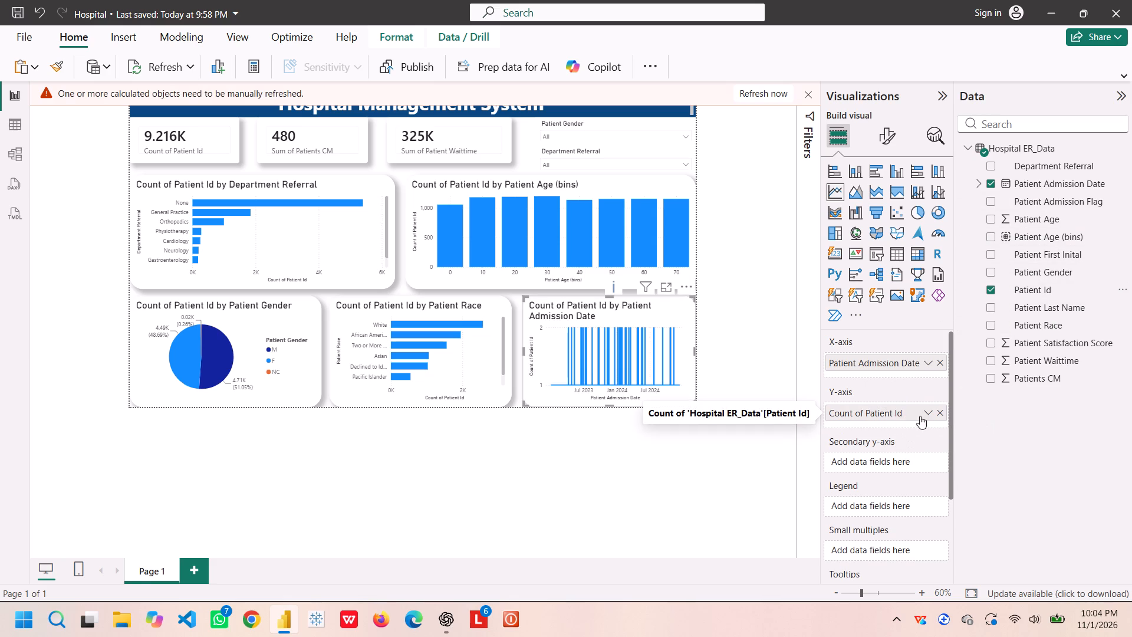
left_click(929, 413)
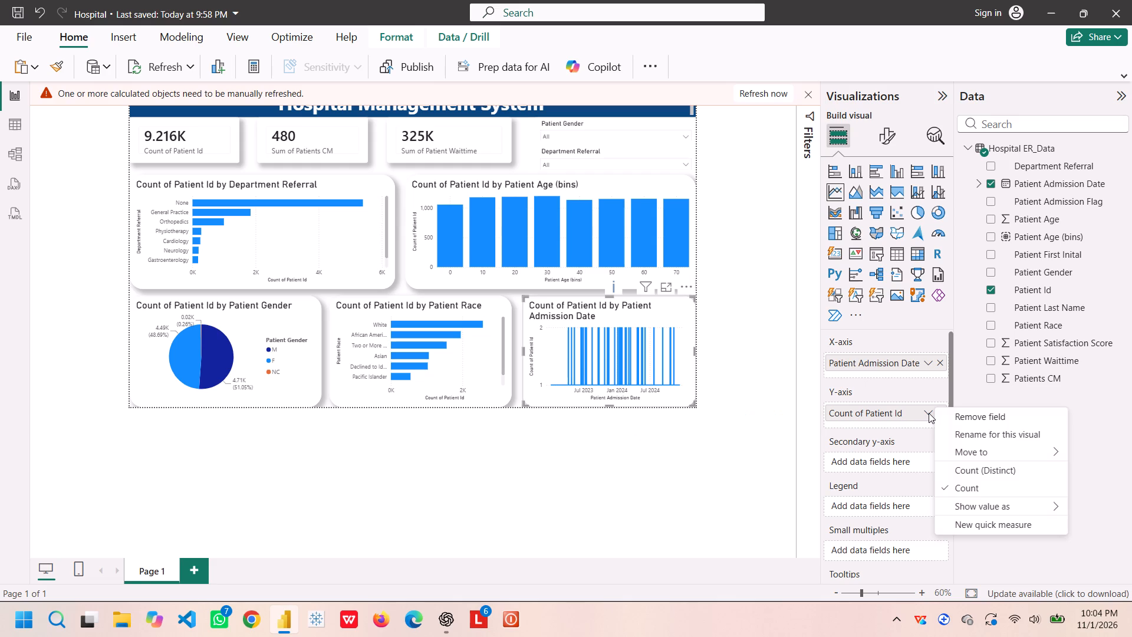
left_click(929, 413)
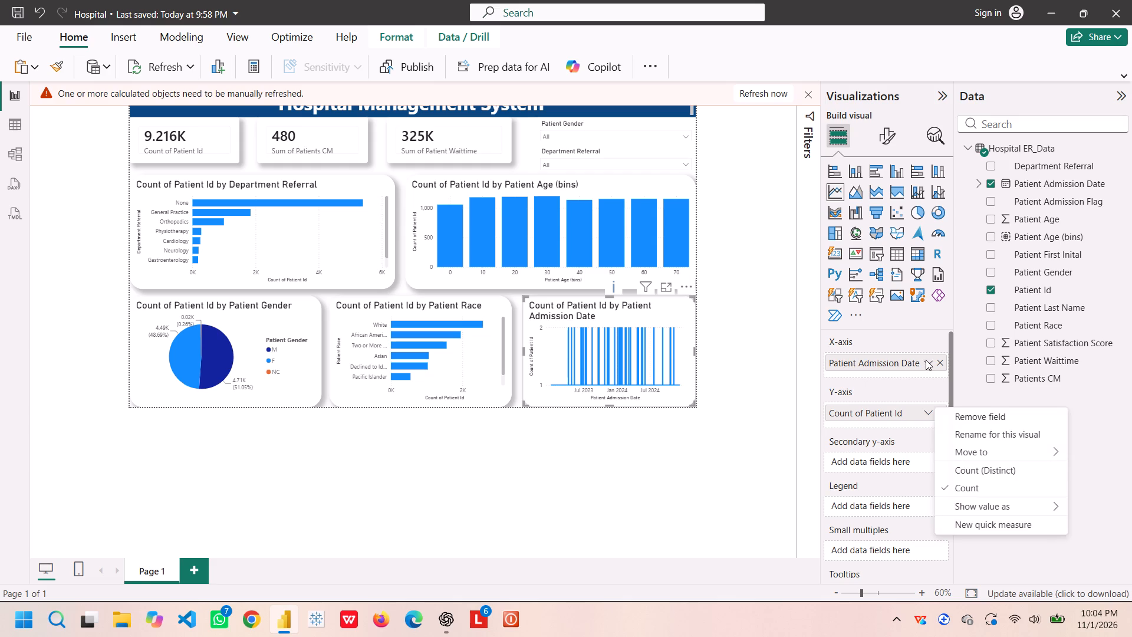
left_click(926, 360)
left_click(926, 360)
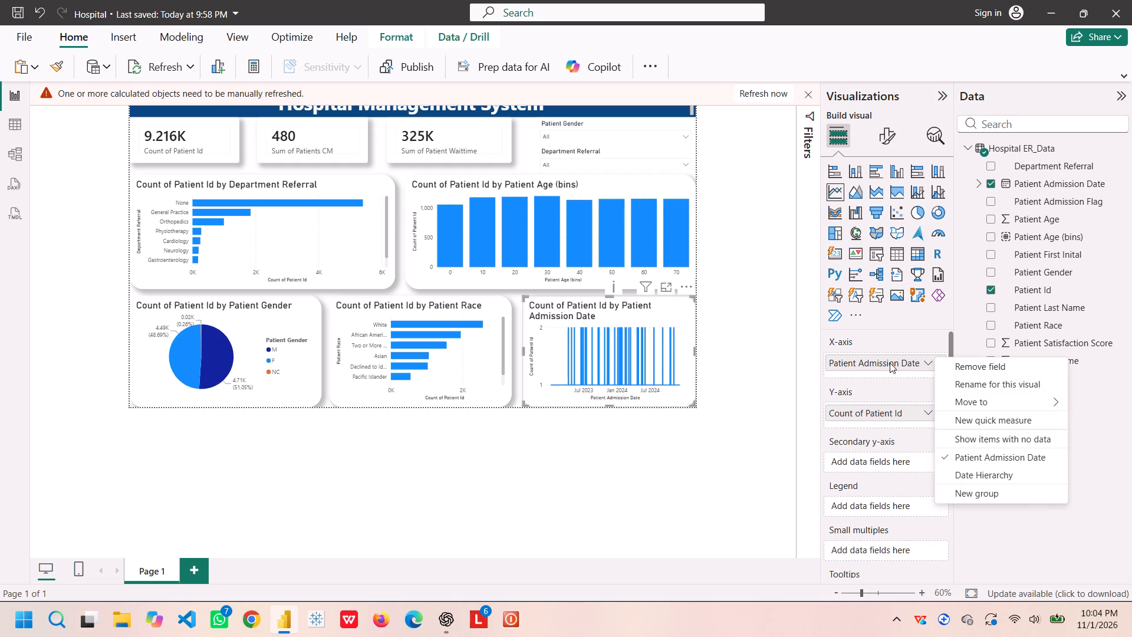
left_click(881, 364)
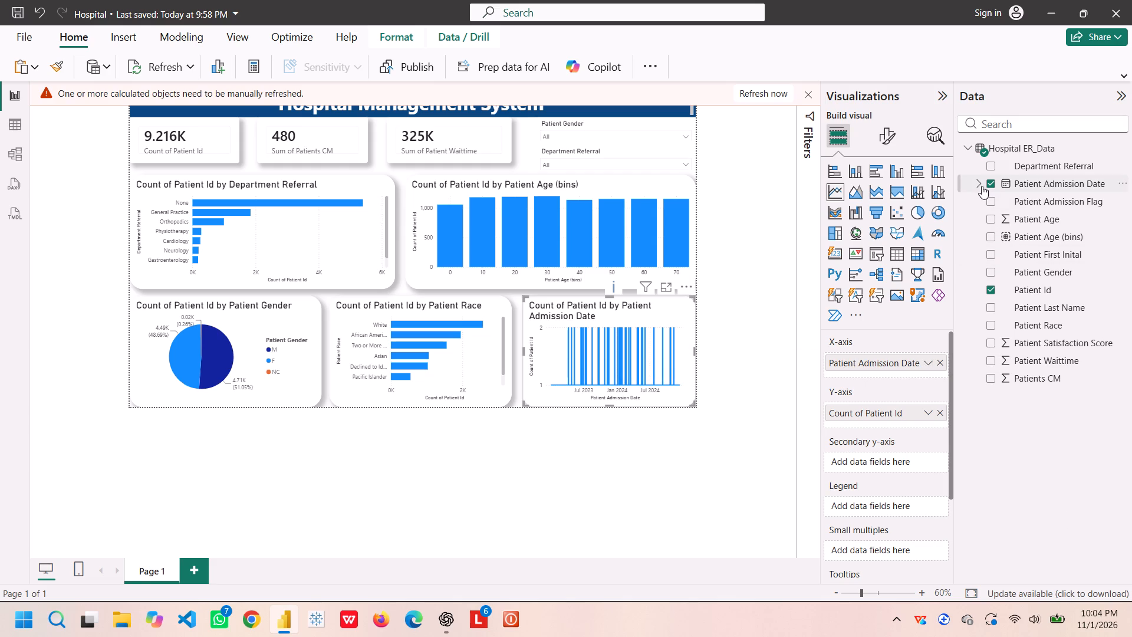
Replace the plain Patient Admission Date on the X-axis with the Month level of its date hierarchy.
left_click(980, 185)
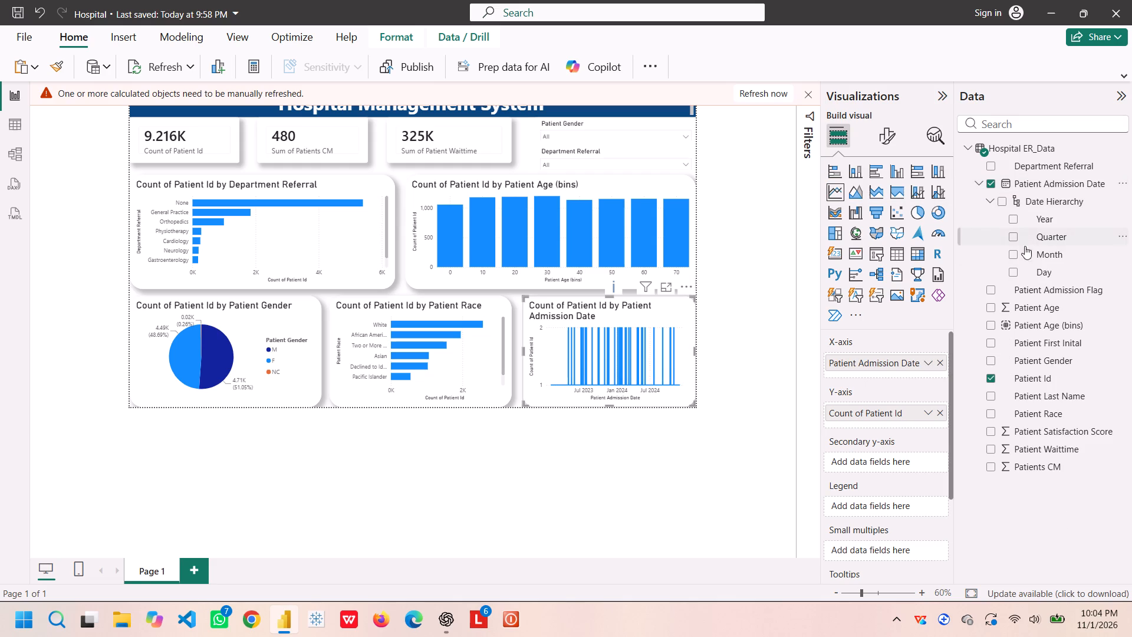
left_click(1011, 252)
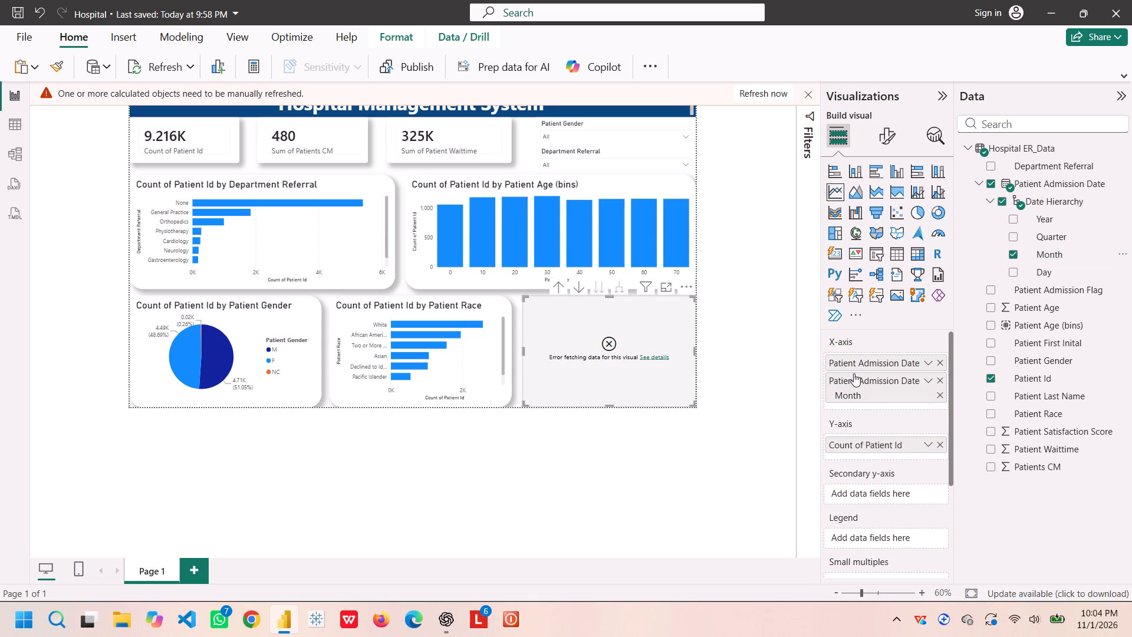
left_click(937, 362)
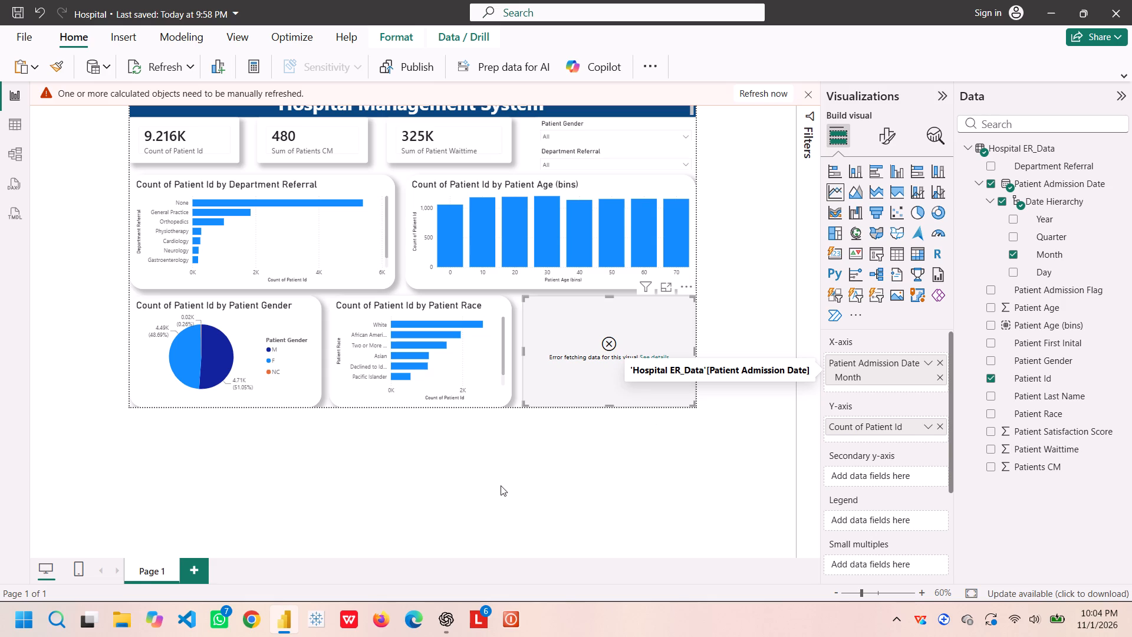
Dismiss the notice about manually refreshing calculated objects.
scroll(501, 485, "up", 2)
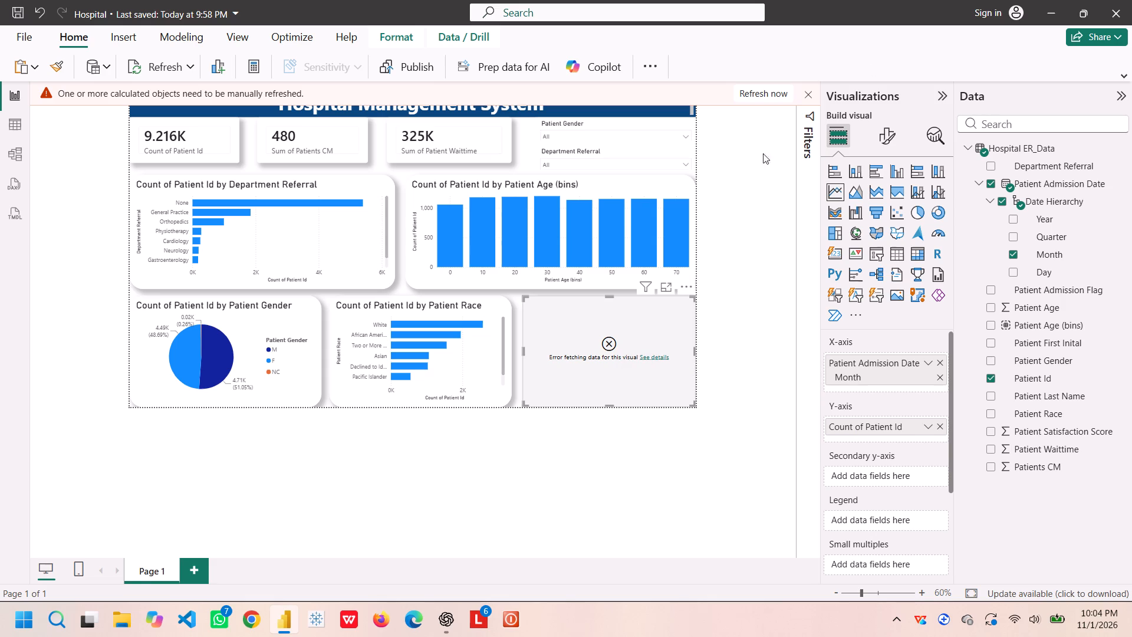
left_click(810, 96)
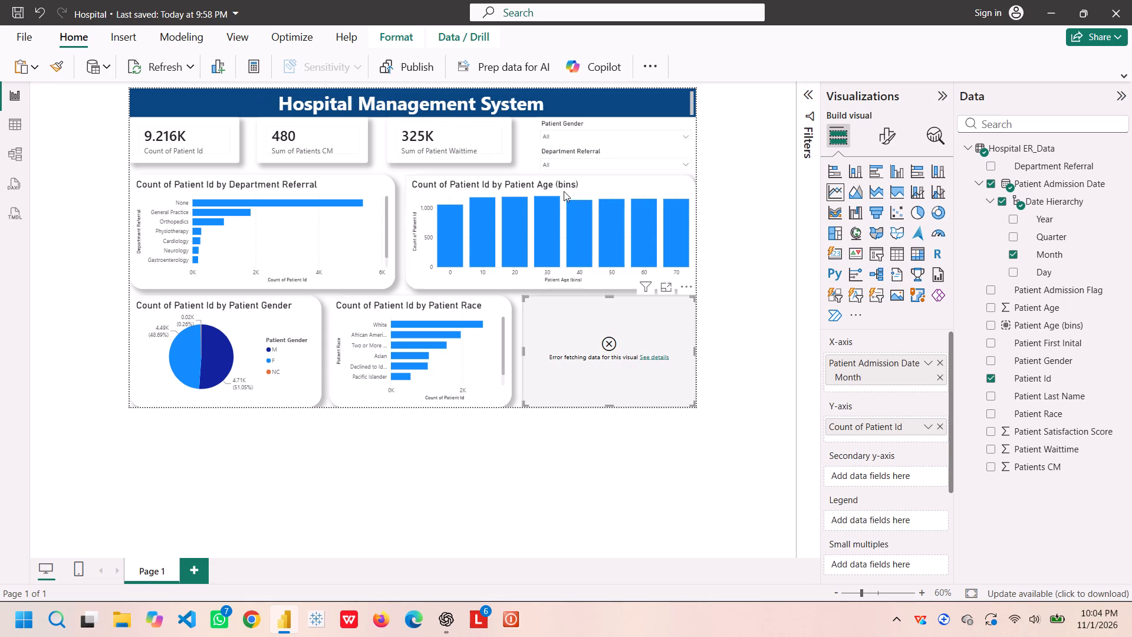
Capture a screenshot of the whole Power BI window, with the full report page and the line chart's field settings in view, and copy it.
left_click(870, 591)
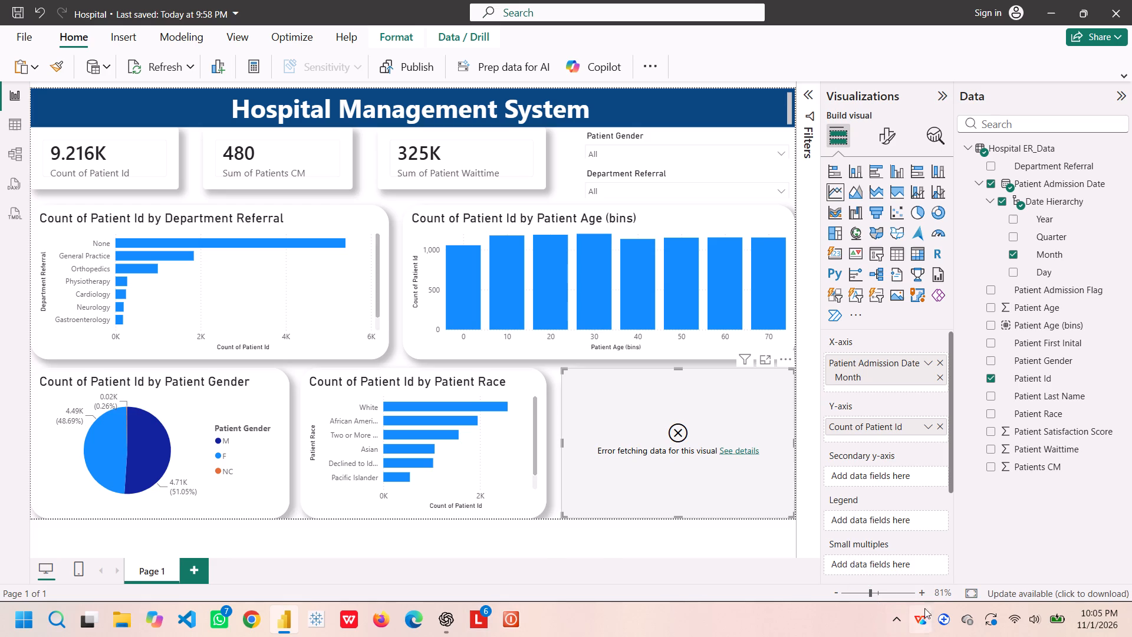
left_click(867, 595)
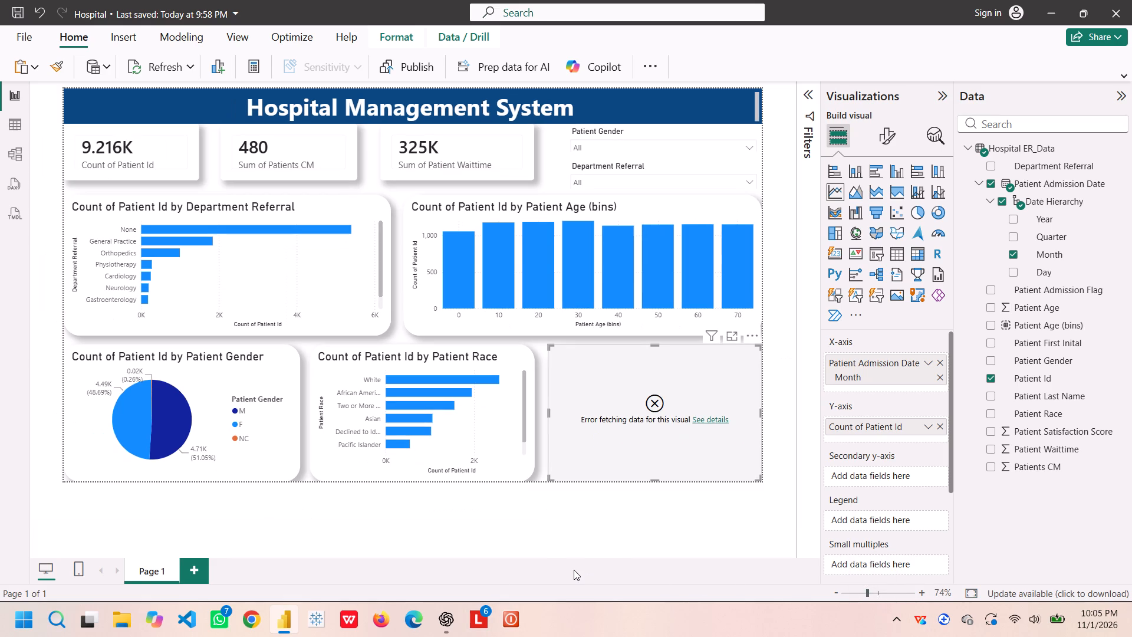
key("shift+super+s")
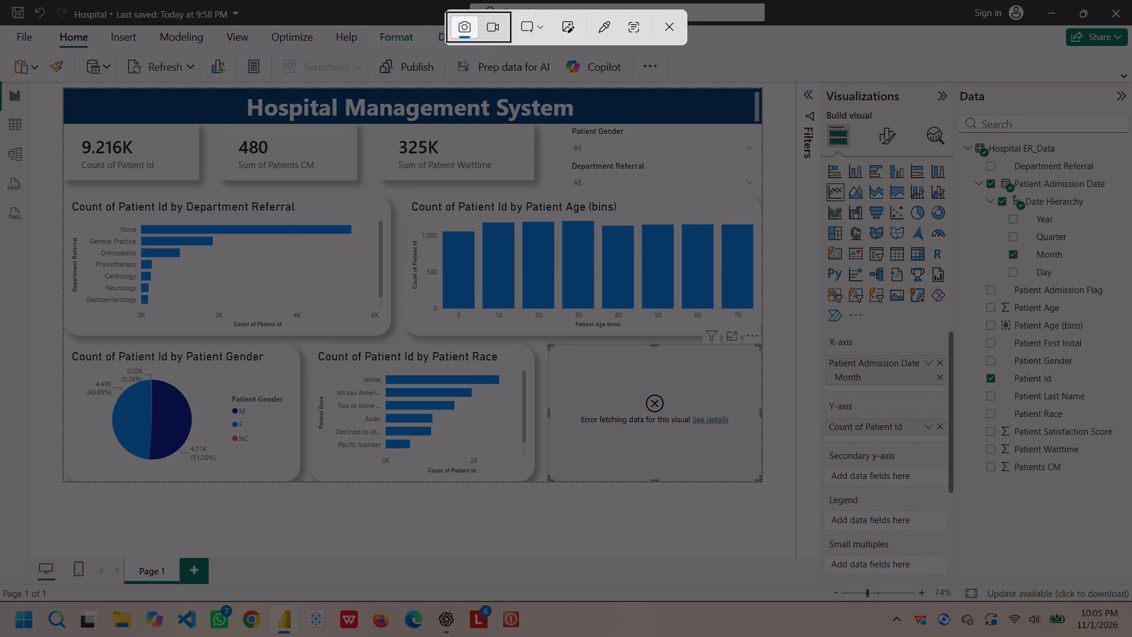
left_click_drag(0, 1, 861, 523)
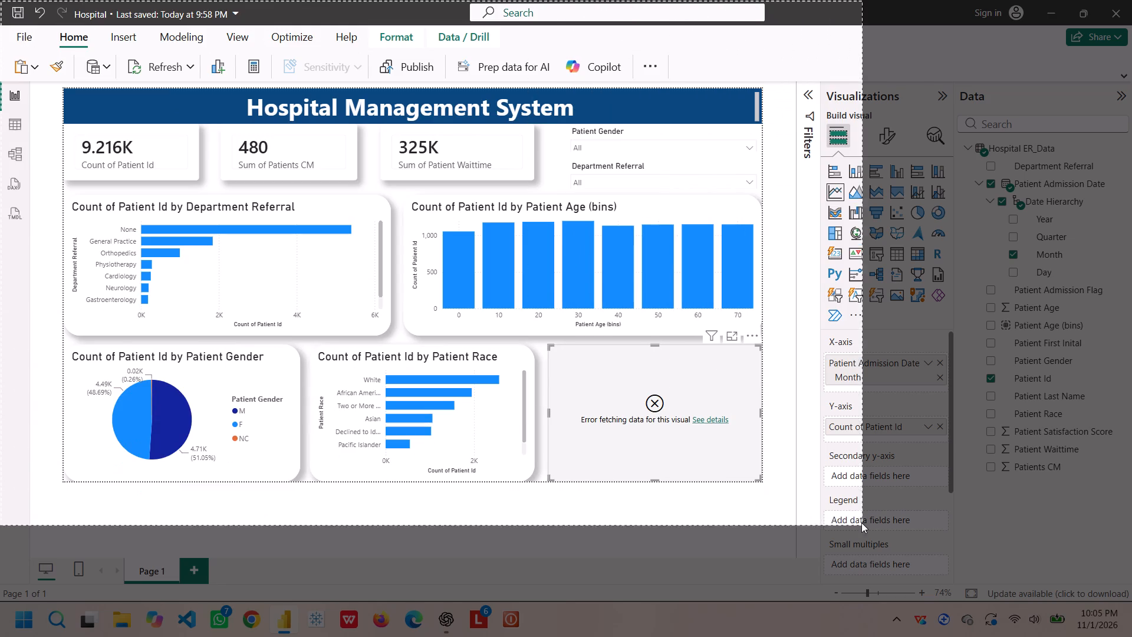
left_click_drag(861, 523, 1131, 584)
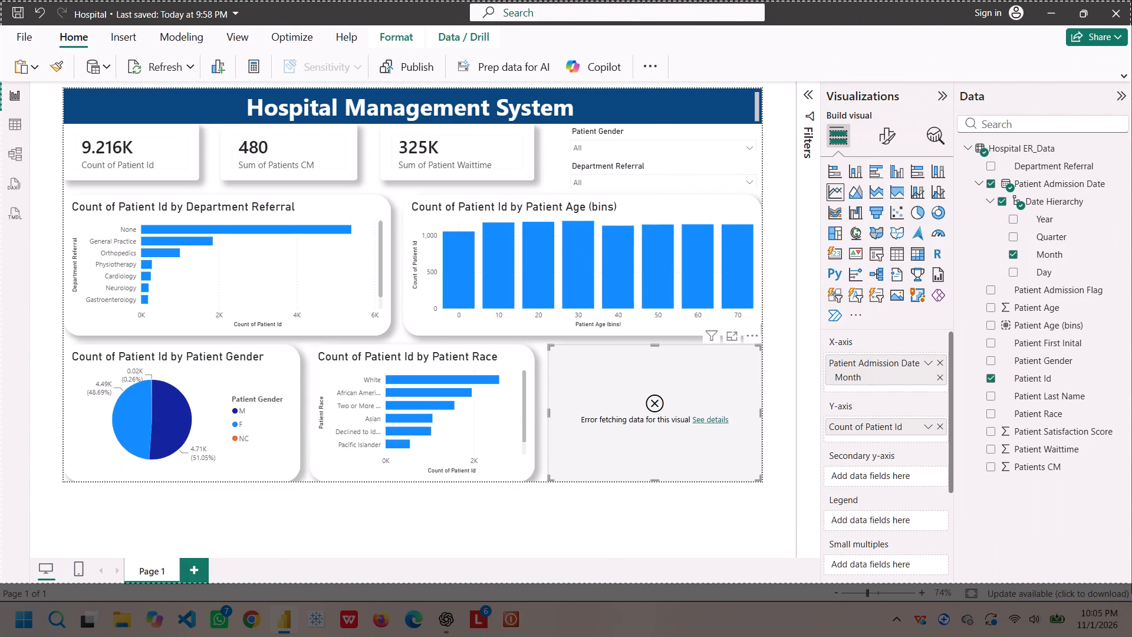
left_click_drag(1131, 584, 1131, 602)
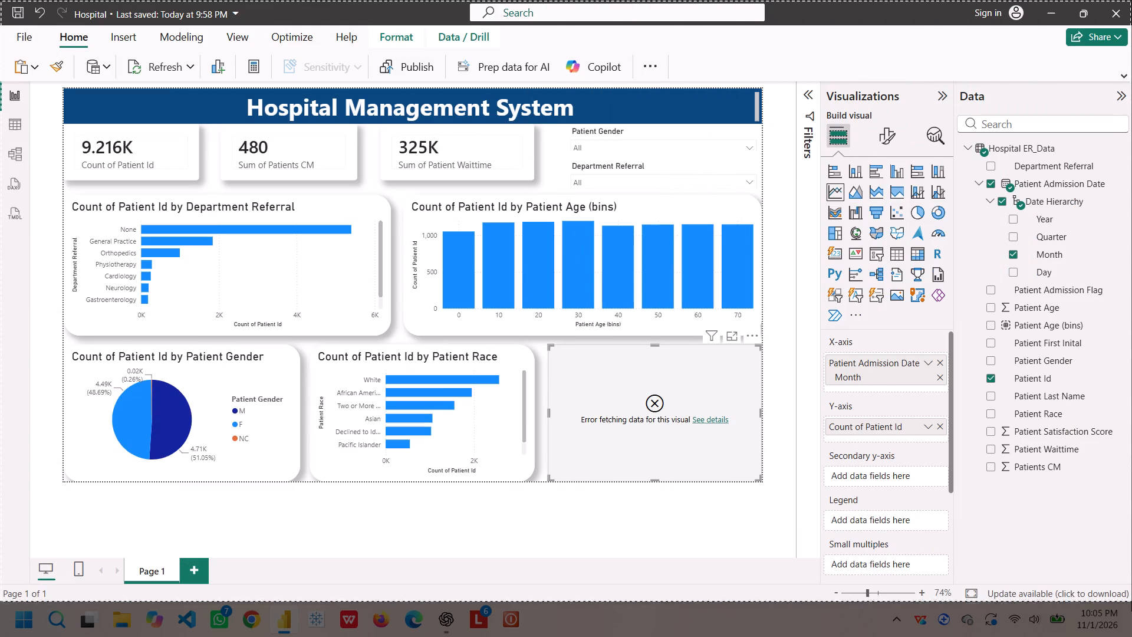
left_click_drag(1131, 602, 1131, 603)
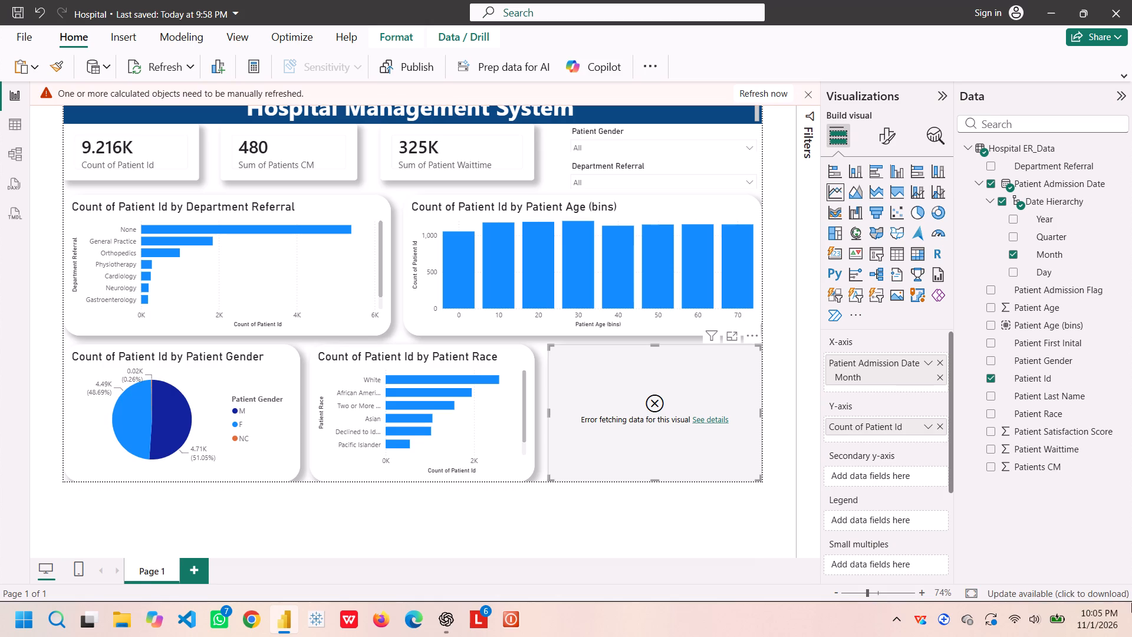
left_click(991, 377)
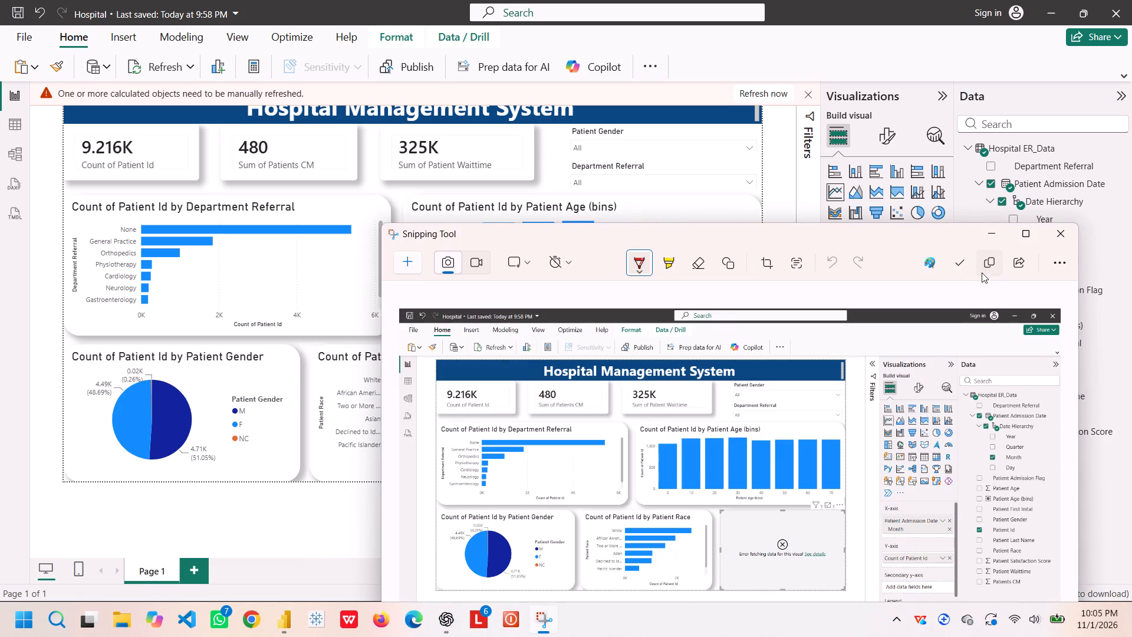